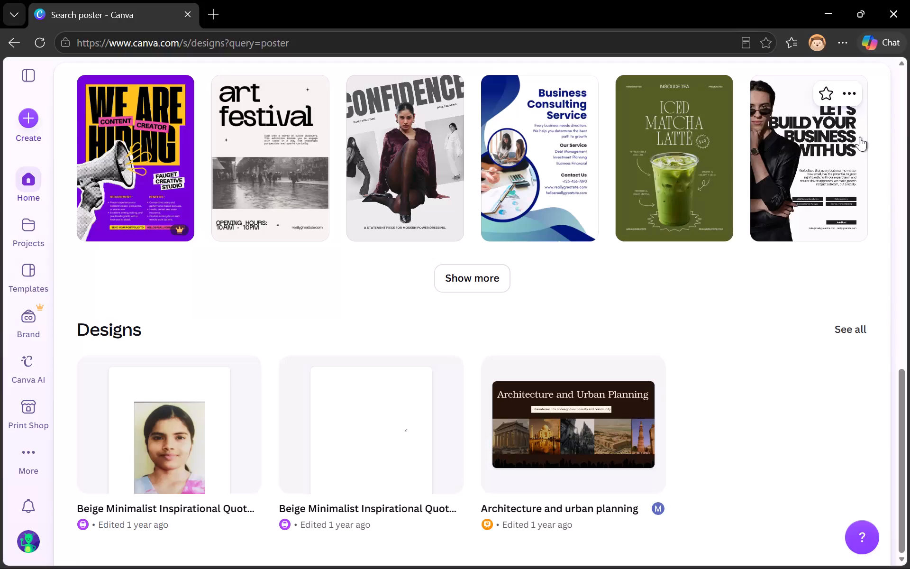
Browse the poster templates and open the Green Minimalist Modern Matcha Iced Tea Cafe Promotion Poster for customising.
scroll(672, 213, "up", 4)
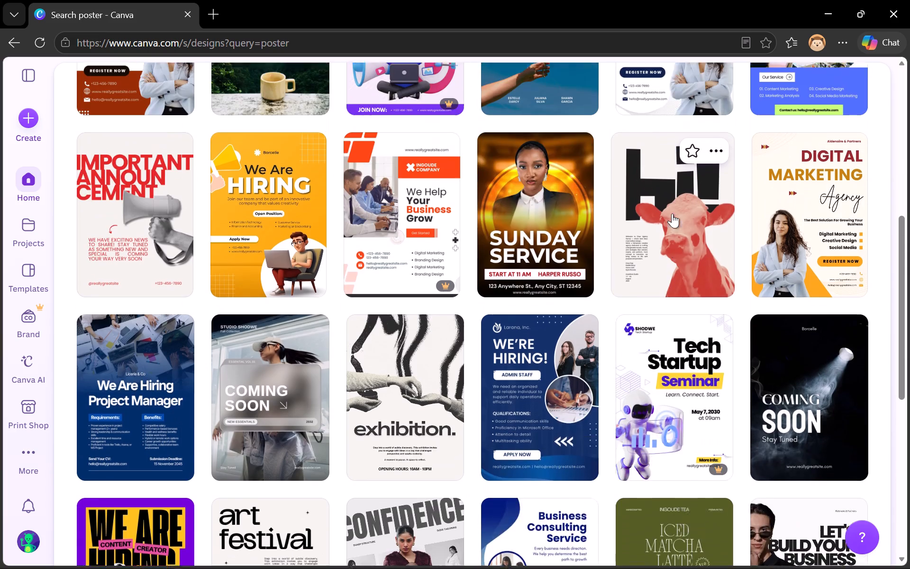
scroll(672, 213, "up", 4)
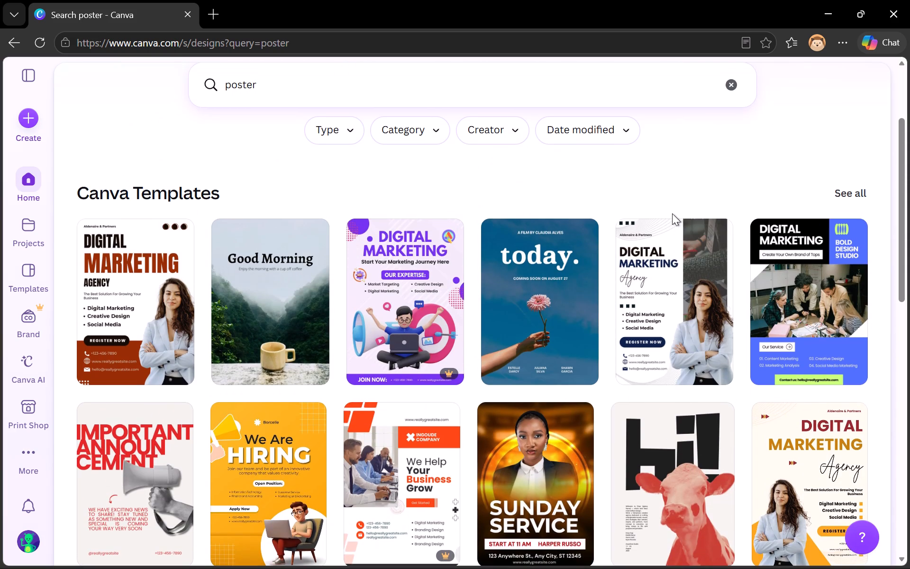
scroll(672, 213, "down", 7)
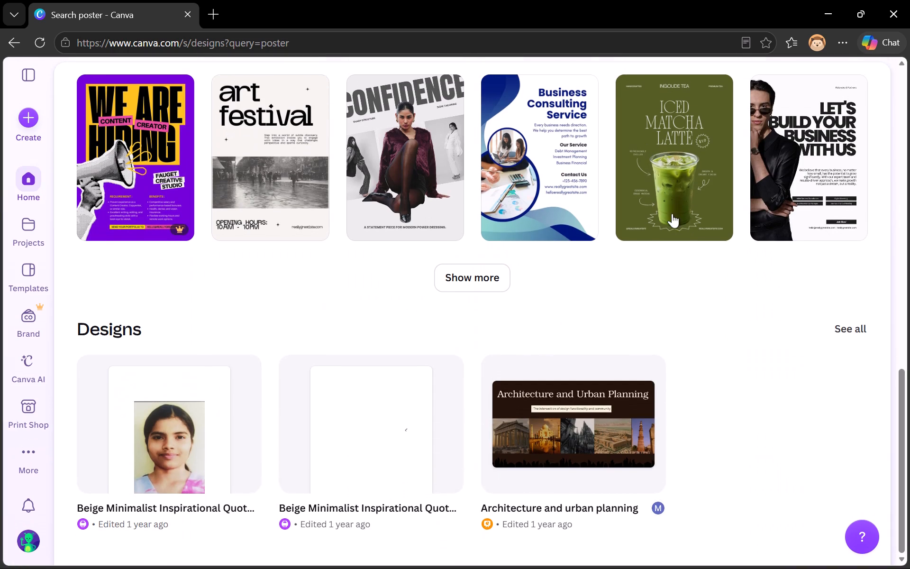
left_click(679, 197)
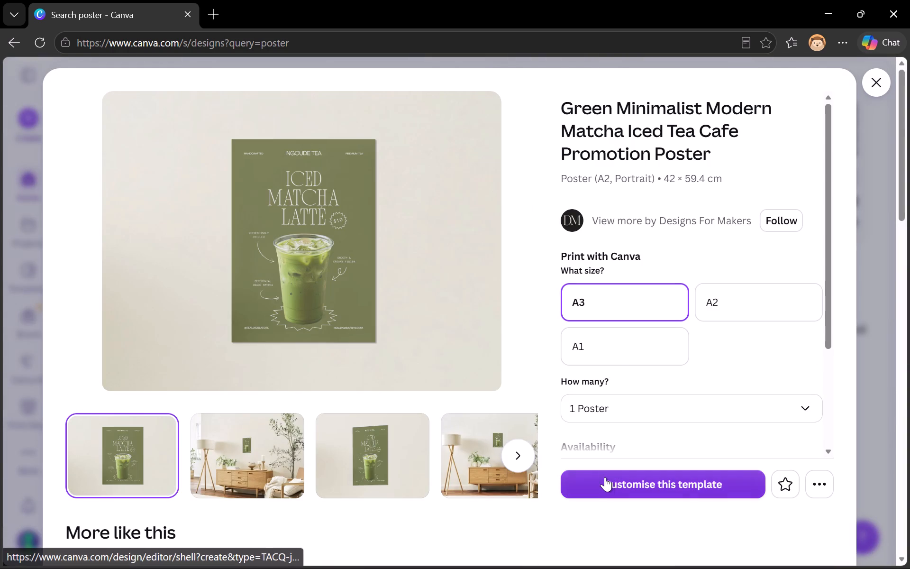
left_click(605, 477)
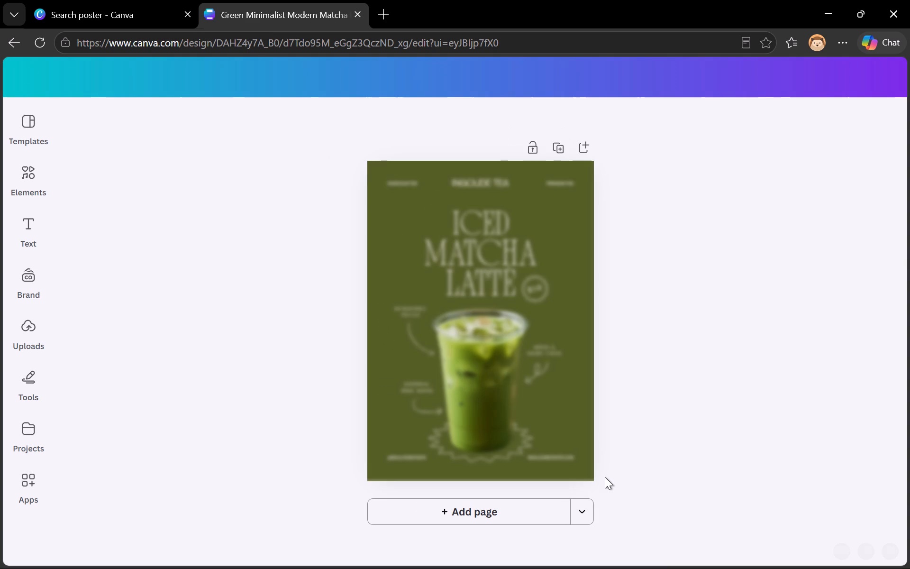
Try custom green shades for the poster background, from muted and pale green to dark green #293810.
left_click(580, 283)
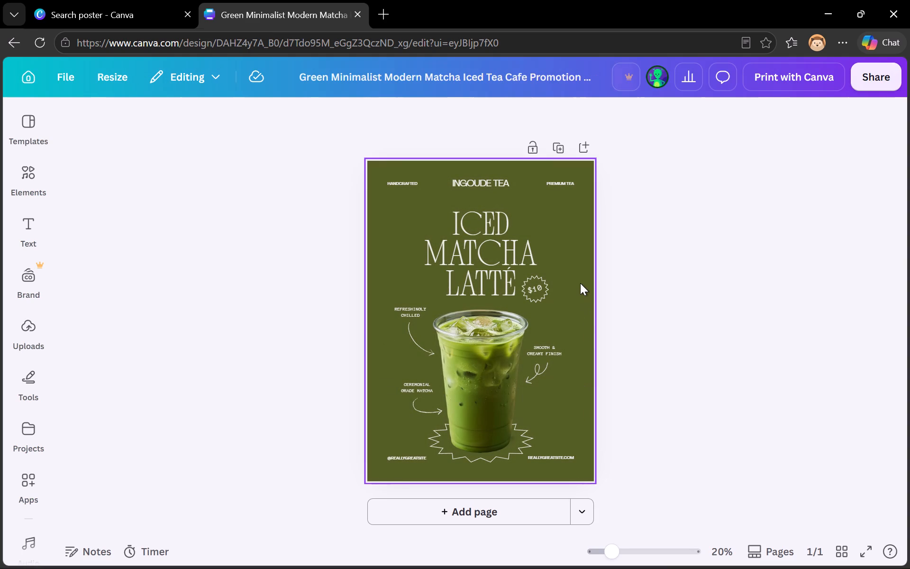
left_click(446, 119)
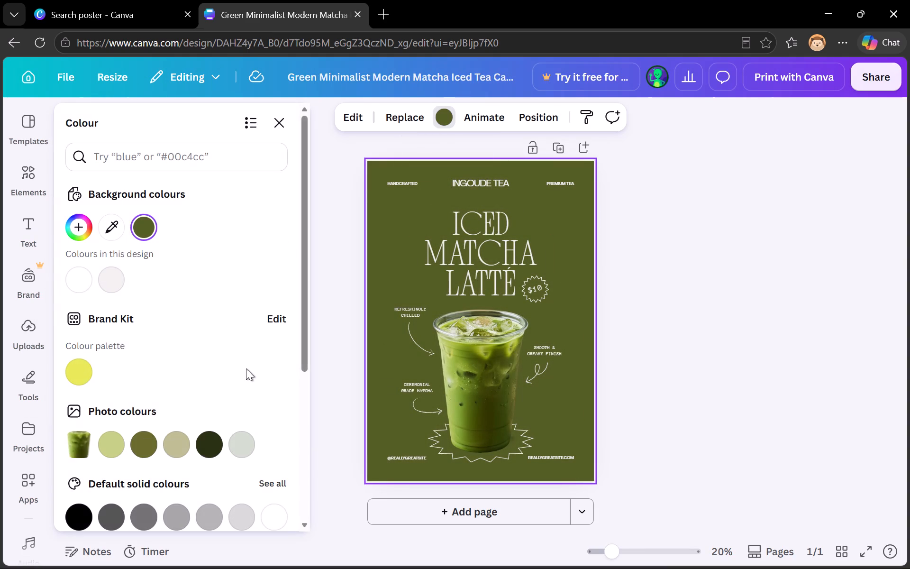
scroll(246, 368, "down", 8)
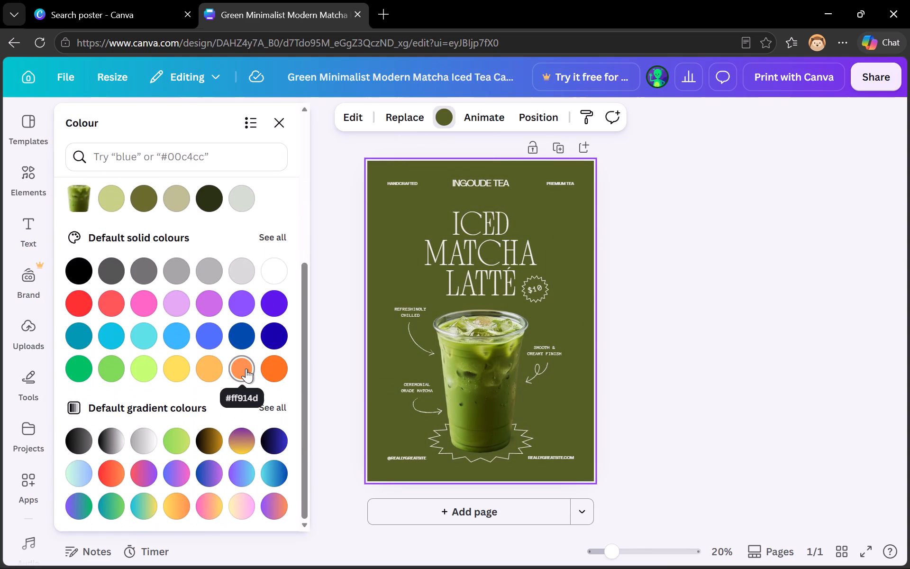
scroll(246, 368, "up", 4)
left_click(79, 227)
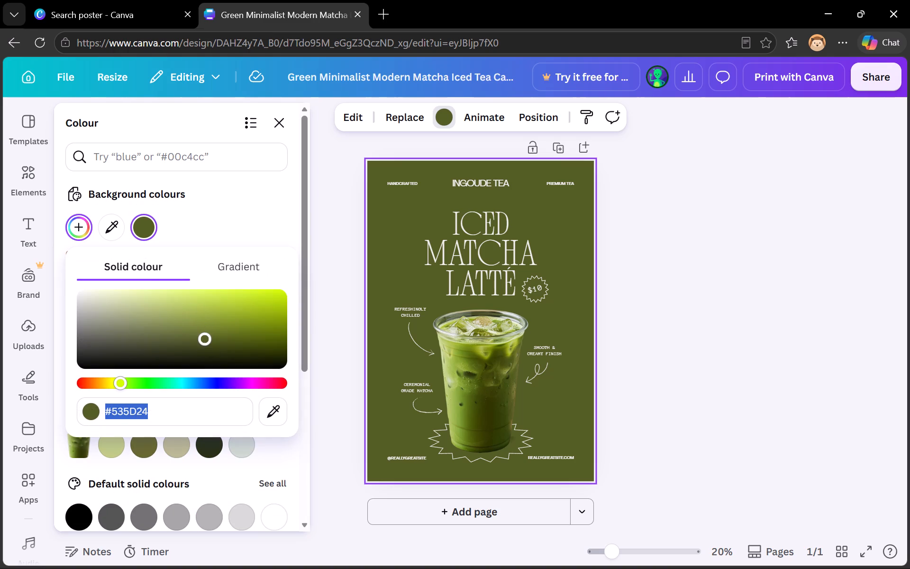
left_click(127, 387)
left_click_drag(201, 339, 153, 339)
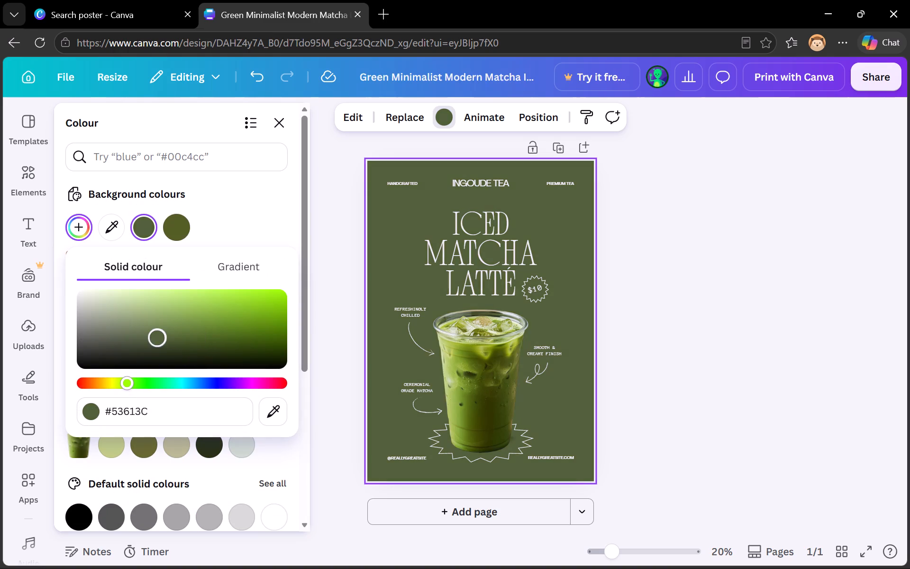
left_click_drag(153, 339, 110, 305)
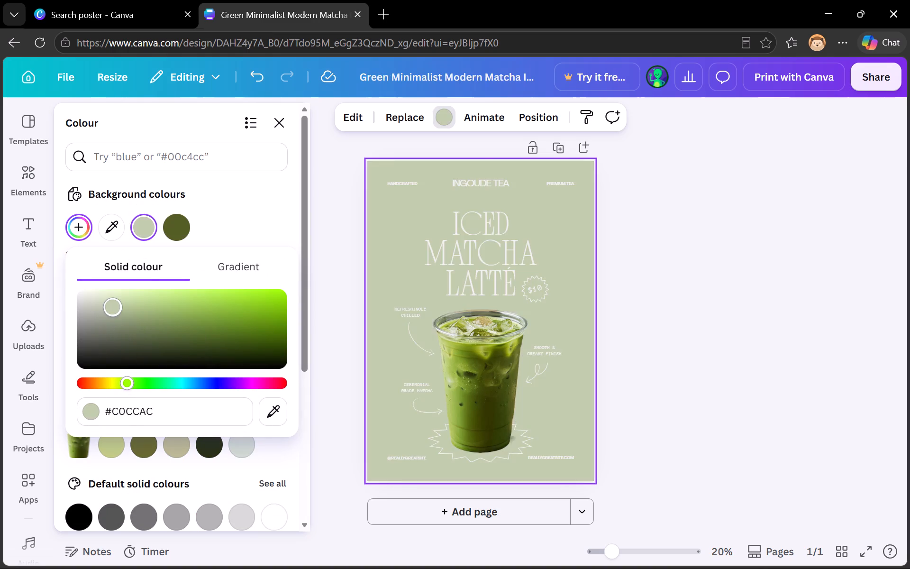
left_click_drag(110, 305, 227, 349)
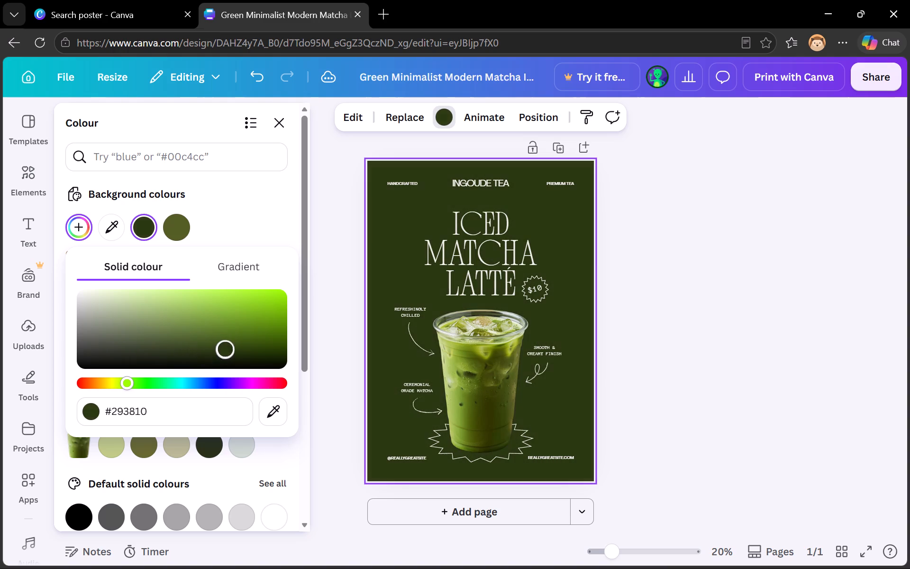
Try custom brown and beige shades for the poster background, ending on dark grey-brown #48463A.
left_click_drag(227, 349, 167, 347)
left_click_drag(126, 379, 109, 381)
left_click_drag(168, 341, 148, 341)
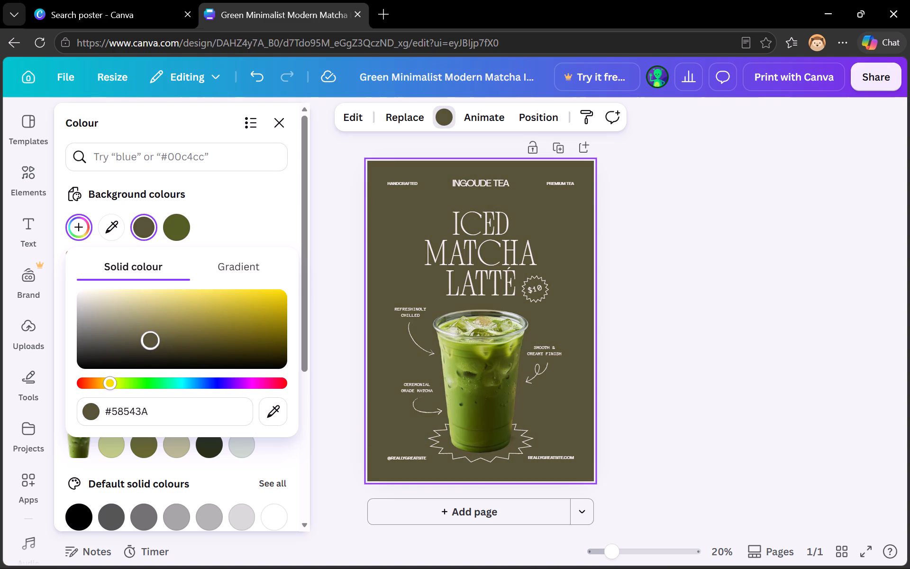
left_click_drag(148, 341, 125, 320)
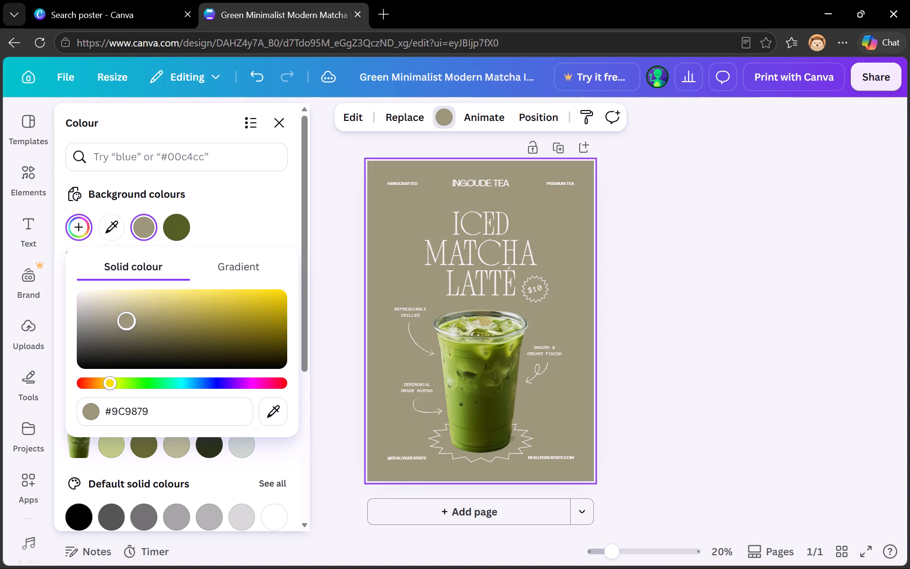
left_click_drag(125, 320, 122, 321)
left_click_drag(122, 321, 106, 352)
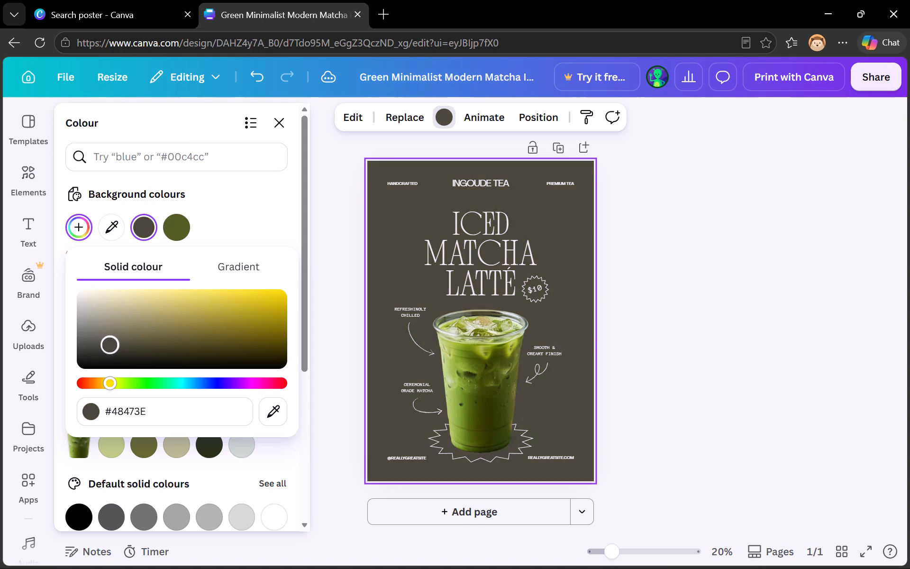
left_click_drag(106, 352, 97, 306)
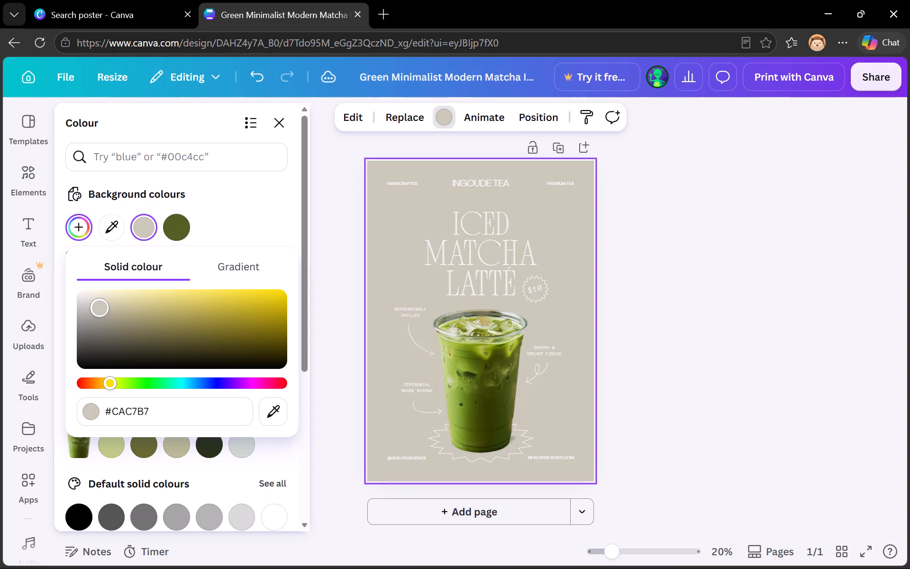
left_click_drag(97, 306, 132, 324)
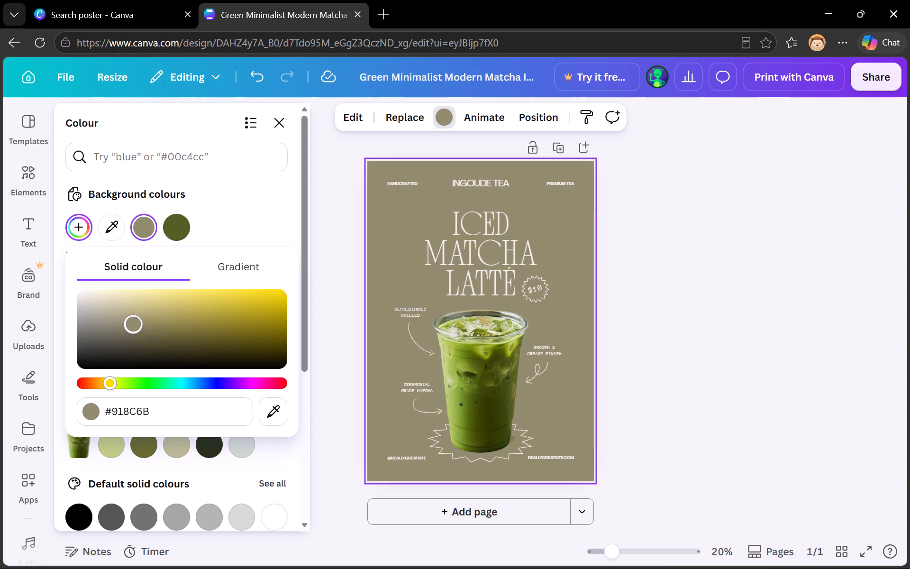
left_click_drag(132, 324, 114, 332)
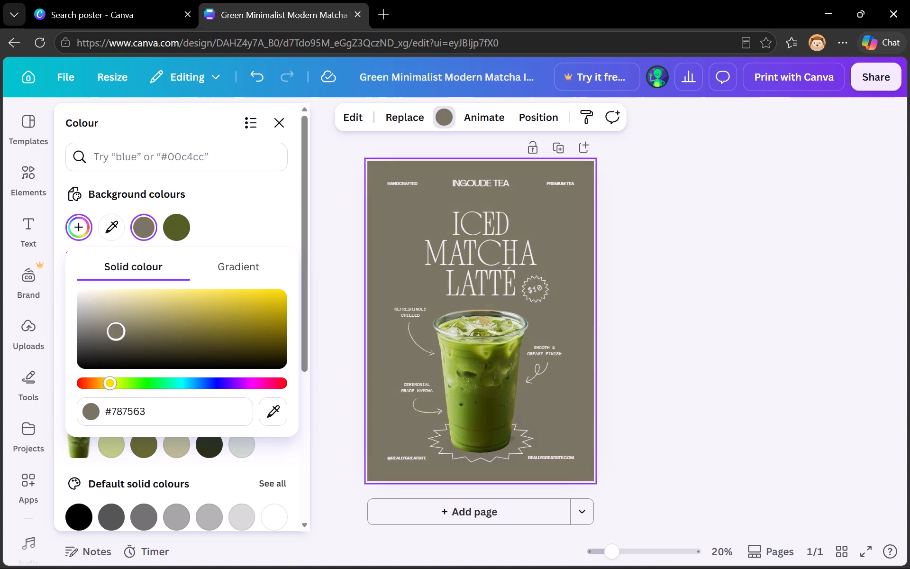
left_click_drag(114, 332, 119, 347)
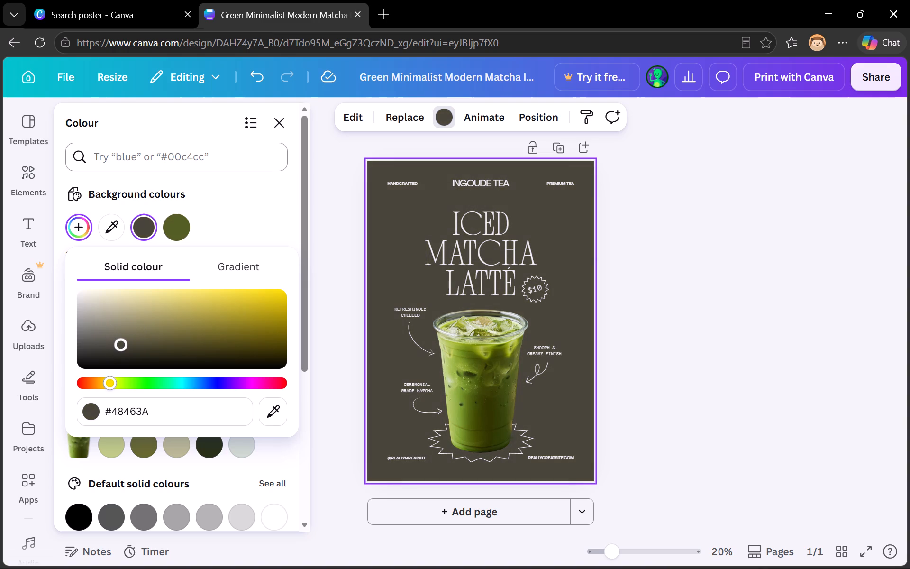
Search the background colour palettes for "coffee".
left_click(188, 168)
left_click(207, 158)
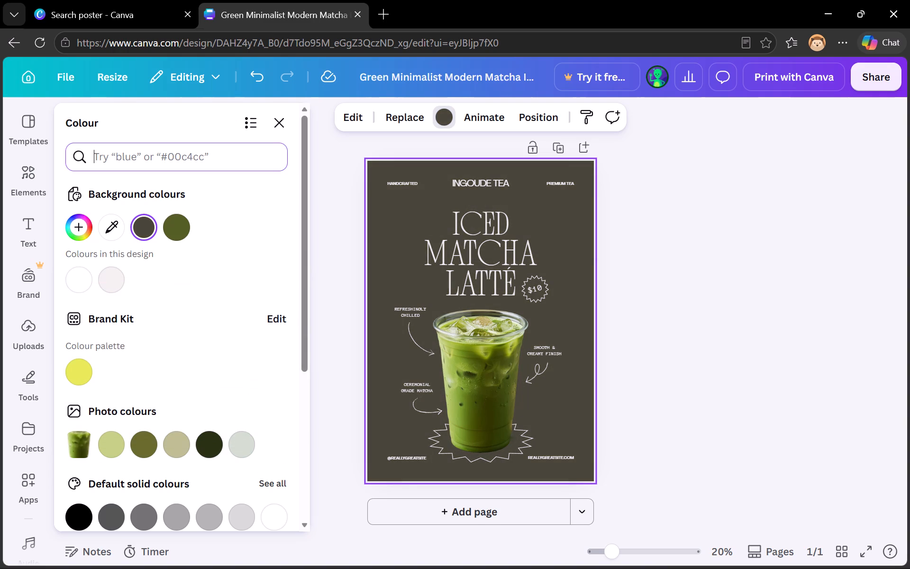
type("coffee")
key("Return")
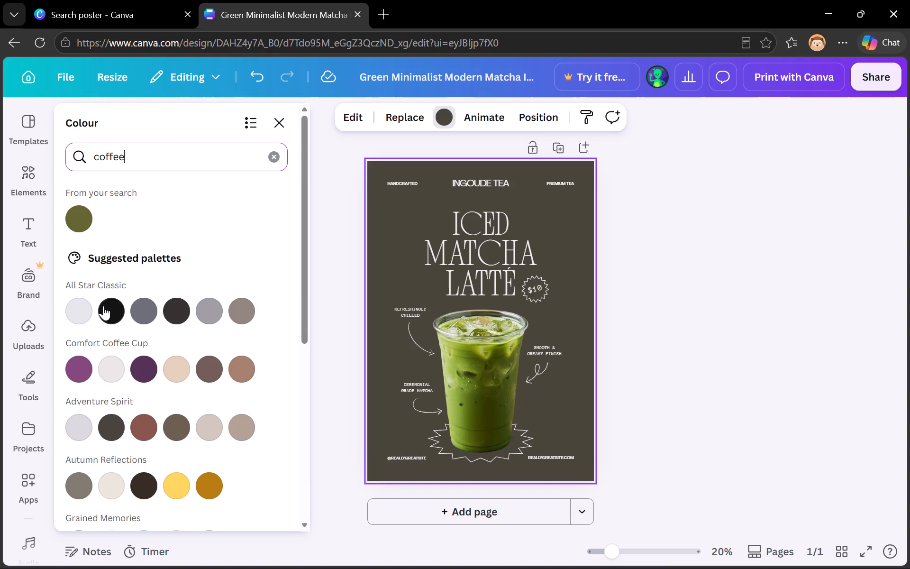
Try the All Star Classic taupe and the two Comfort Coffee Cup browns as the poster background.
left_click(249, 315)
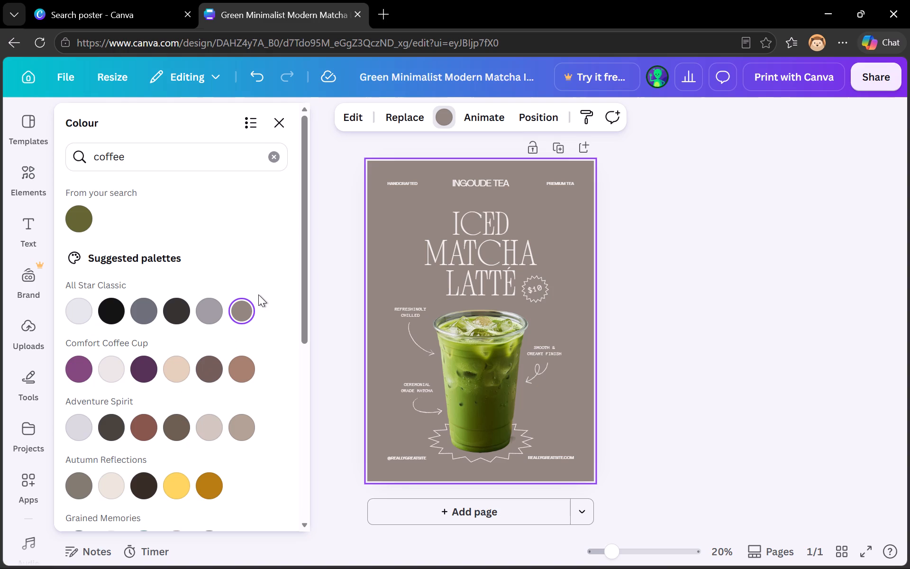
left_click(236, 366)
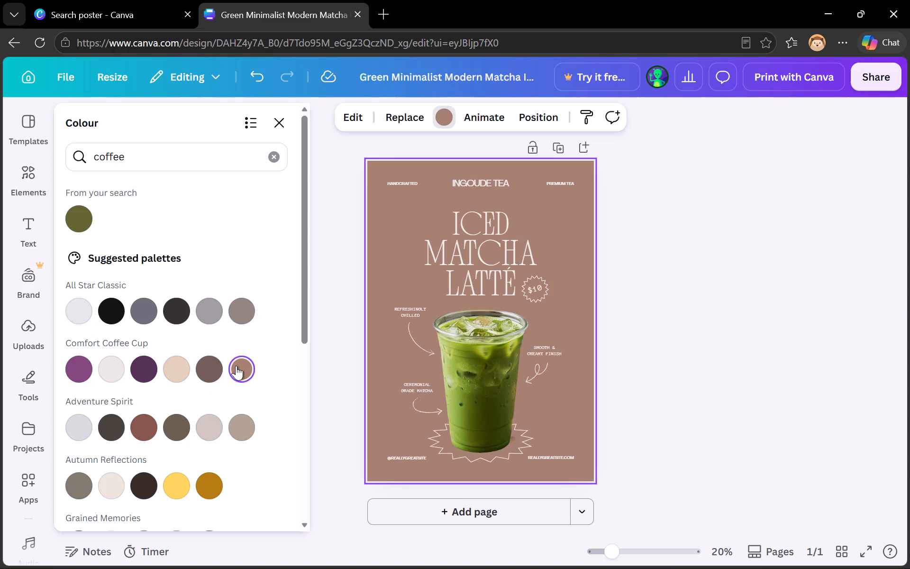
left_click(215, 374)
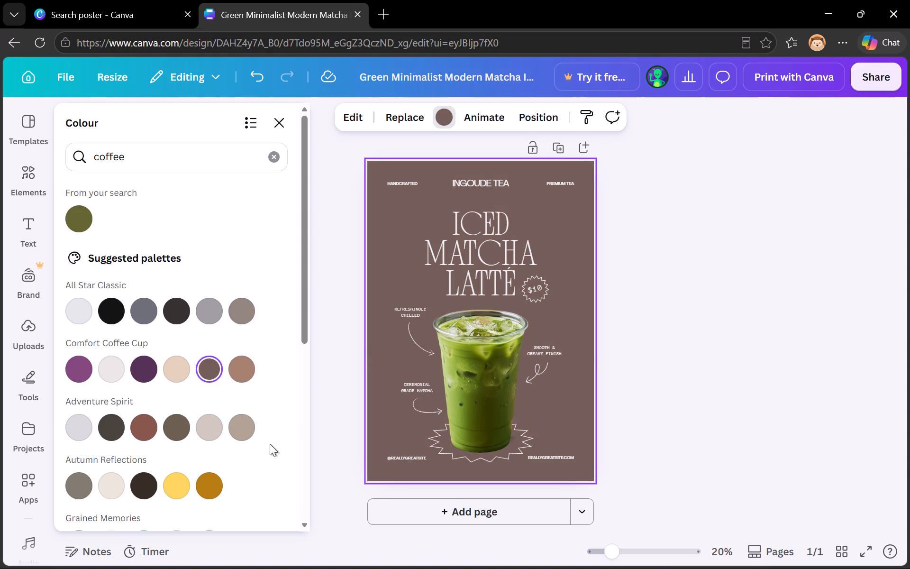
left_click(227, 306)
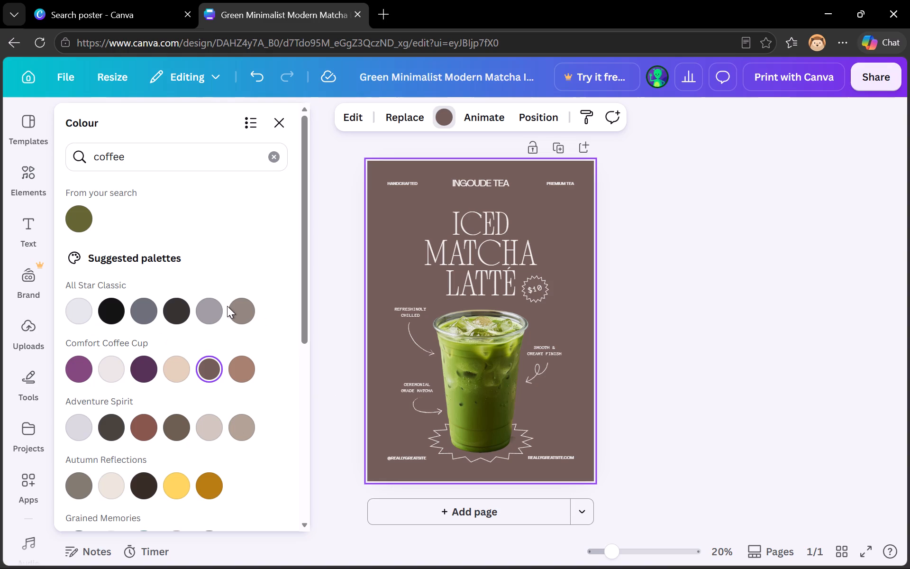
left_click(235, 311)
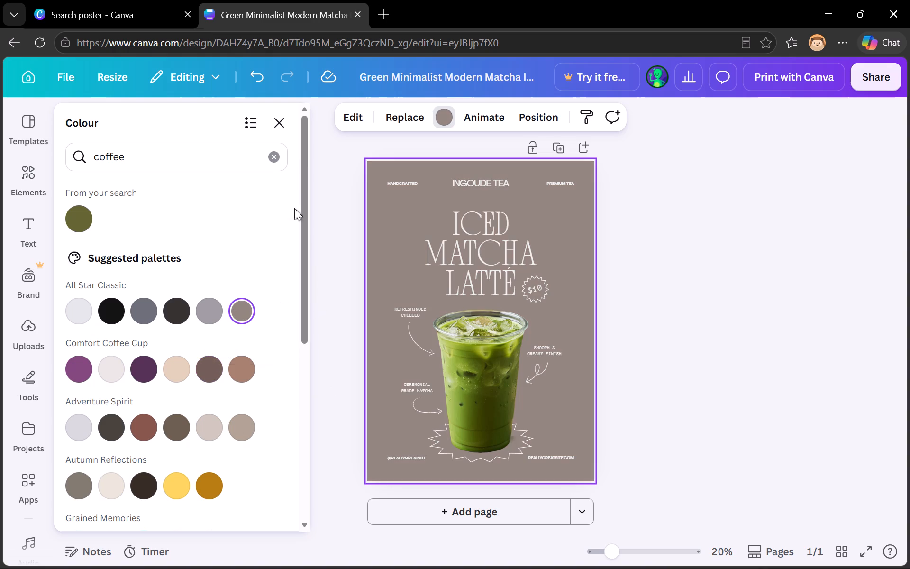
Set the poster background to the light taupe at the end of the Adventure Spirit palette and close the colour options.
scroll(193, 394, "down", 1)
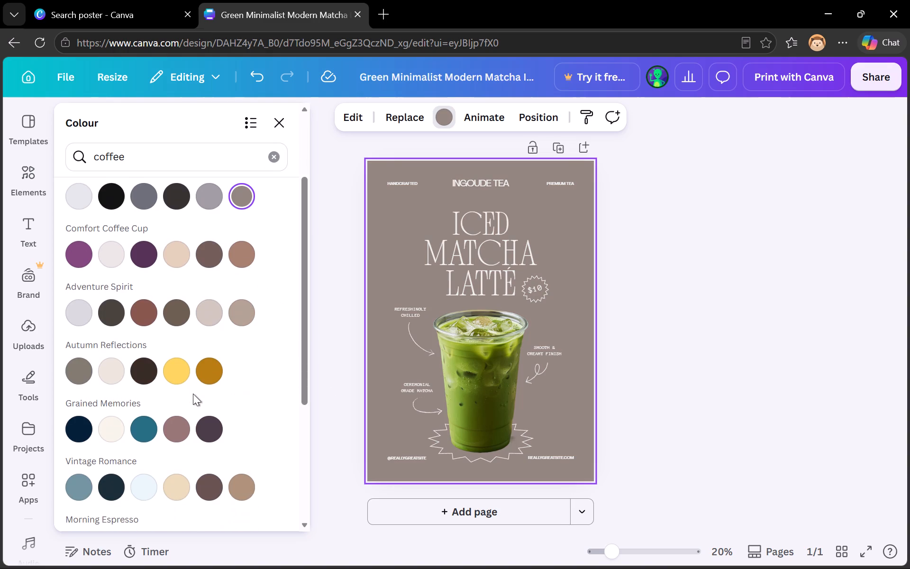
left_click(252, 314)
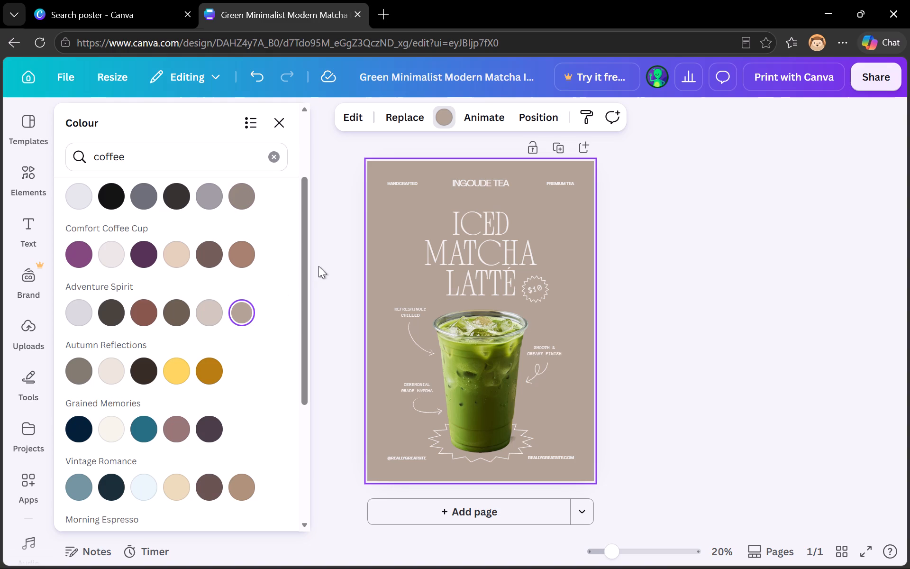
left_click(282, 119)
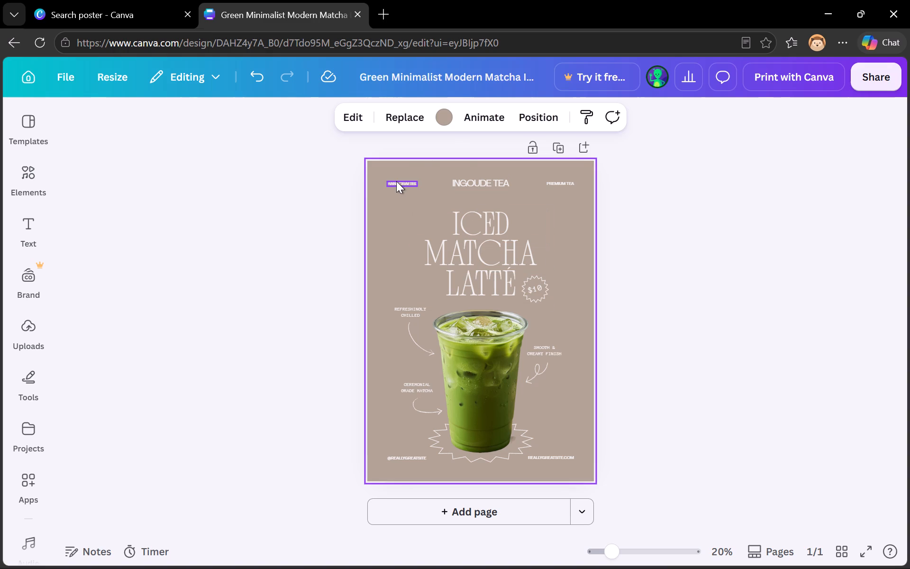
Delete the iced matcha cup image and the starburst outline at its base from the poster.
left_click(494, 328)
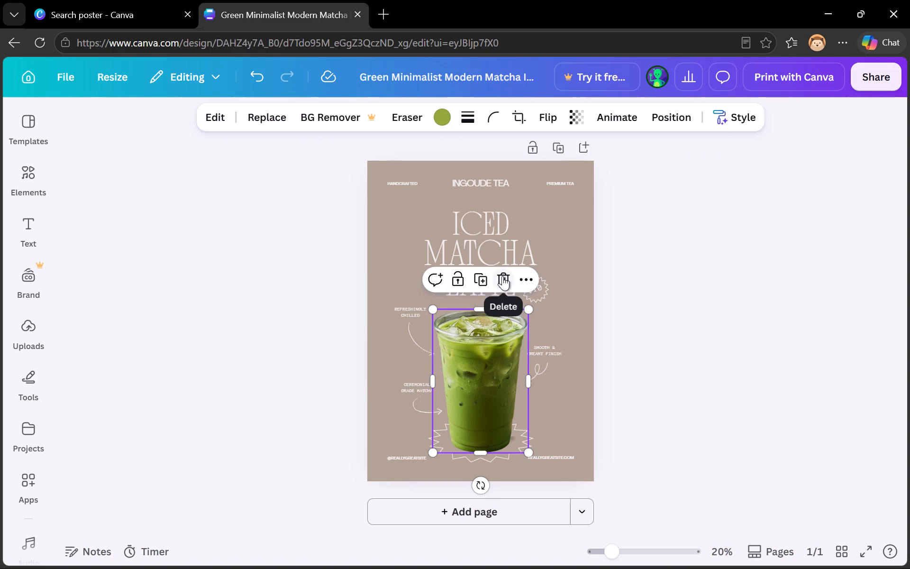
left_click(502, 276)
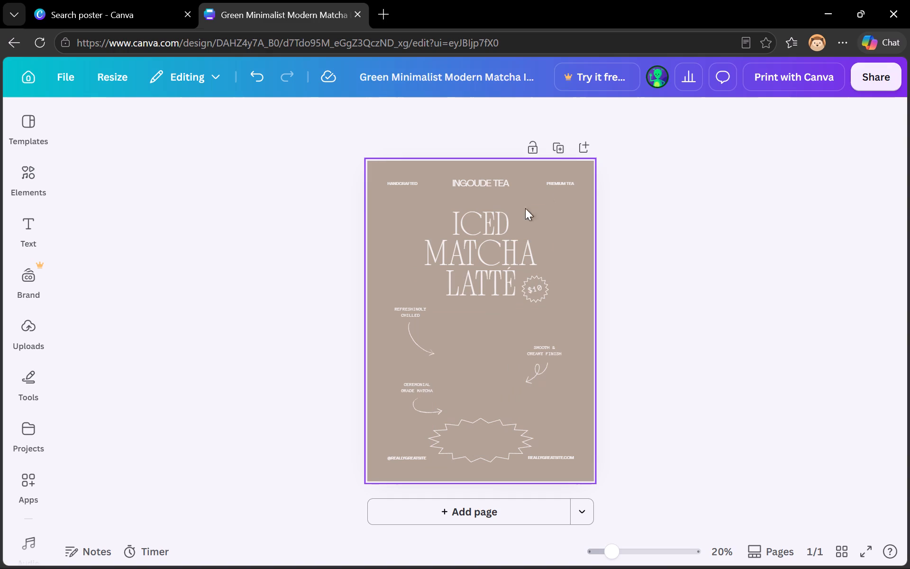
left_click(461, 455)
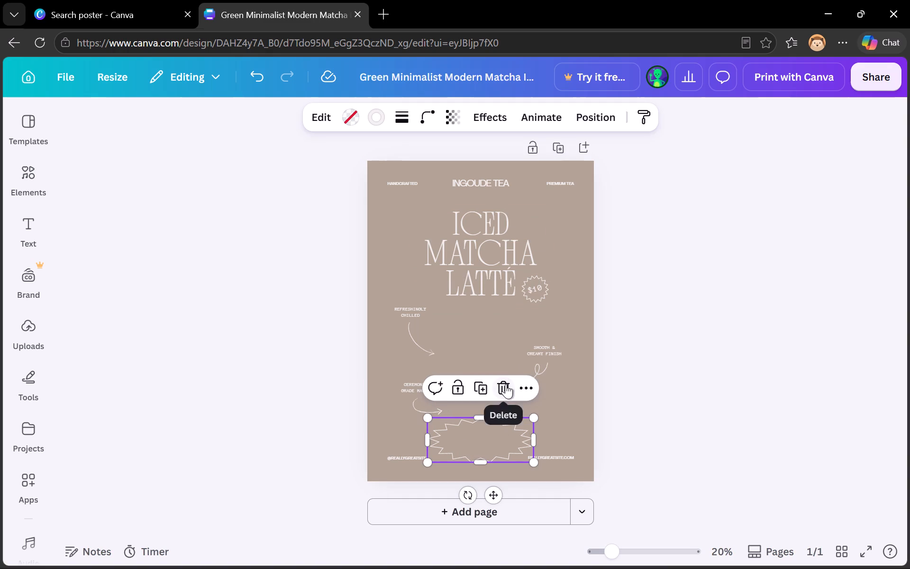
left_click(506, 384)
Delete the "Ceremonial grade matcha" caption from the poster.
left_click(418, 386)
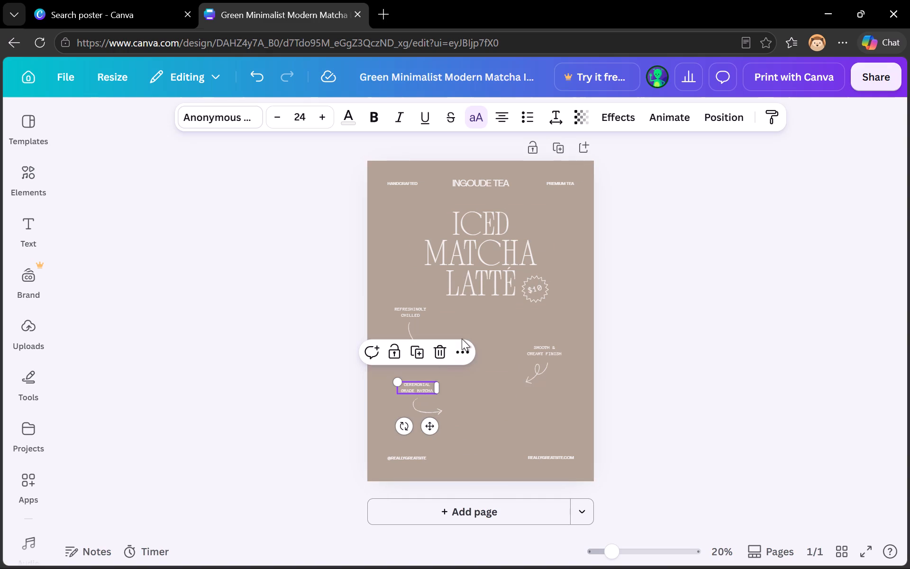
left_click(443, 351)
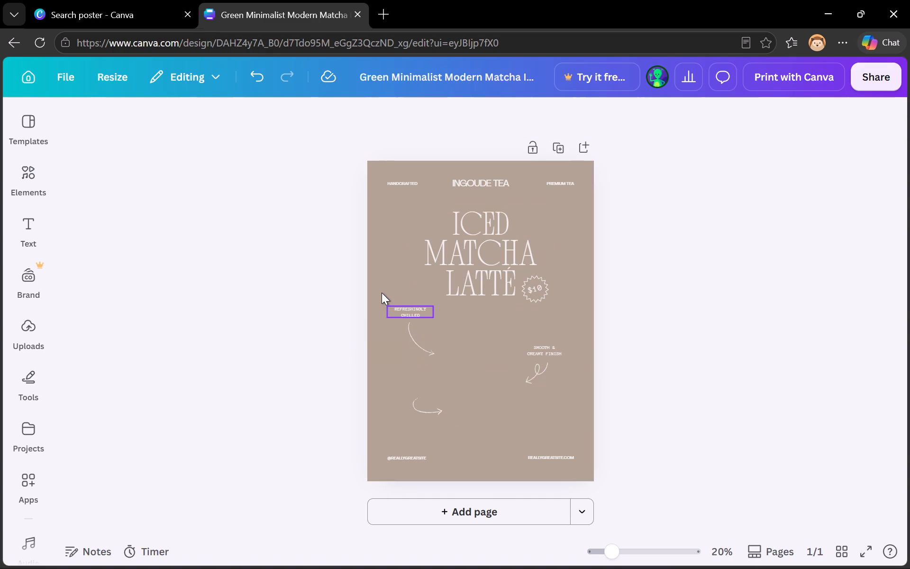
Delete all remaining text, arrows and the $10 badge from the poster, keeping only the taupe background.
left_click_drag(382, 293, 453, 463)
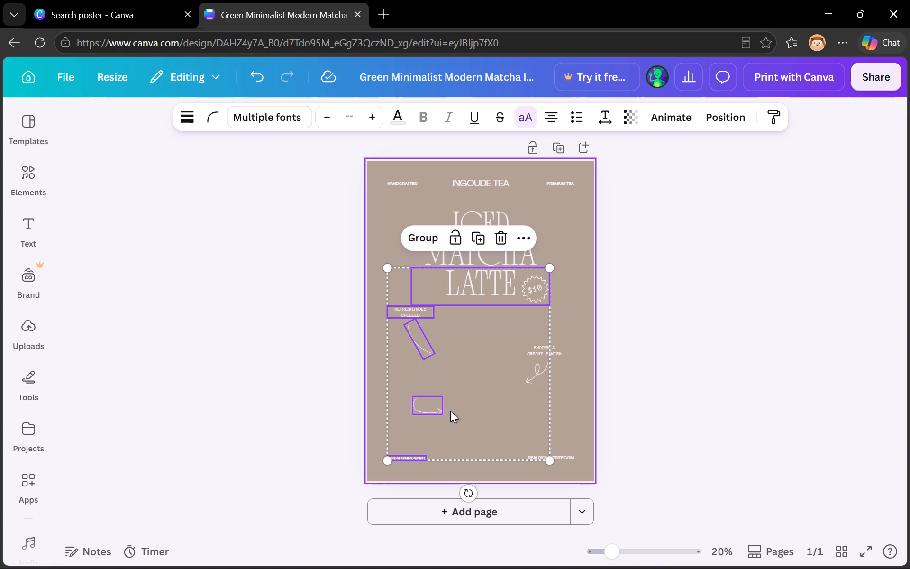
left_click(501, 234)
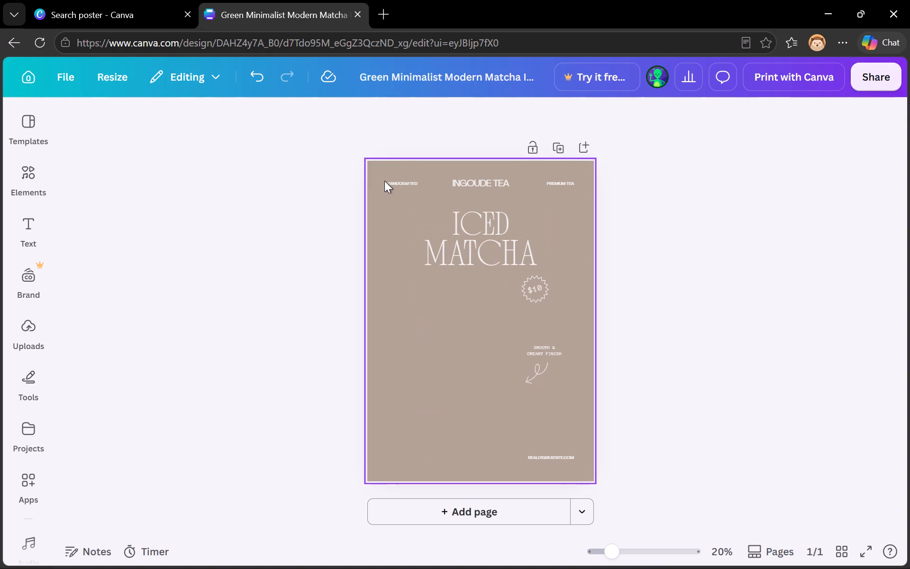
left_click_drag(377, 170, 504, 267)
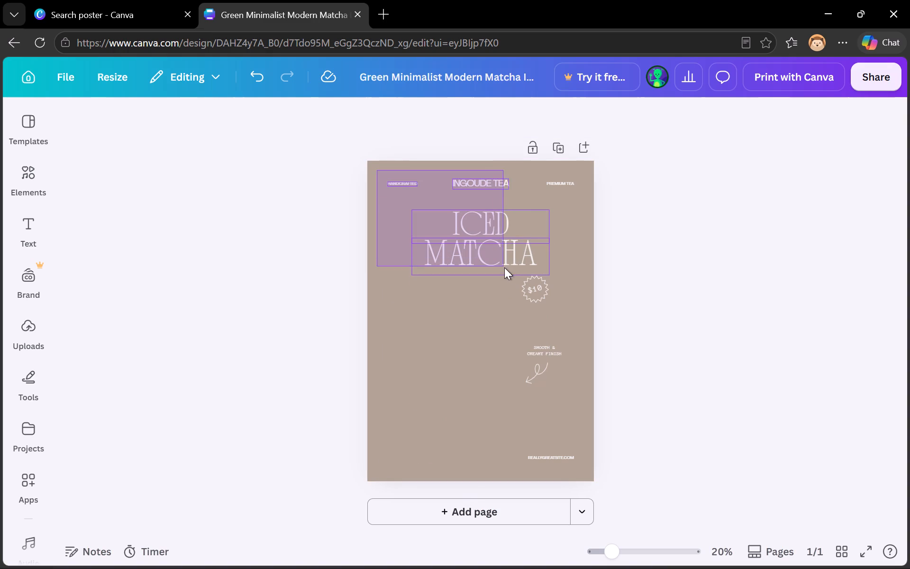
left_click_drag(504, 267, 575, 308)
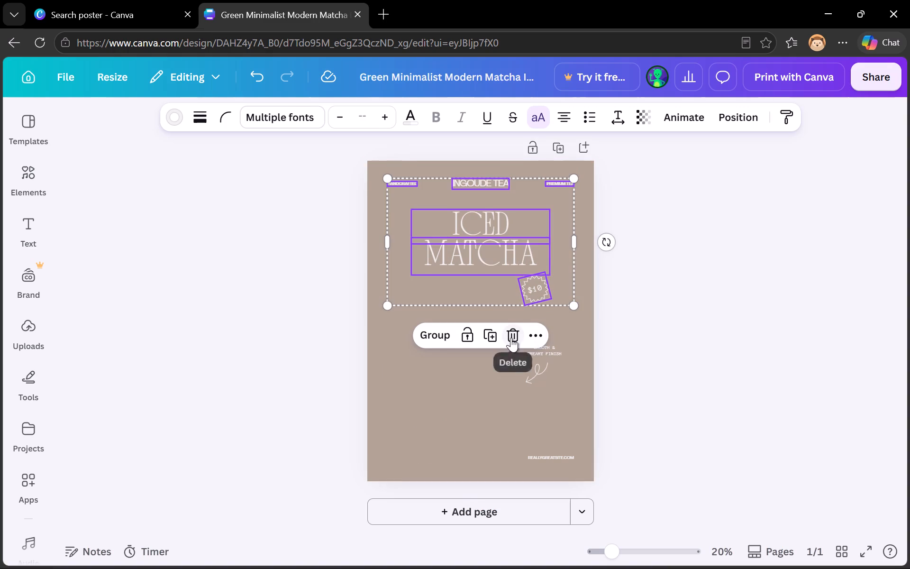
left_click(511, 338)
left_click_drag(510, 336, 574, 459)
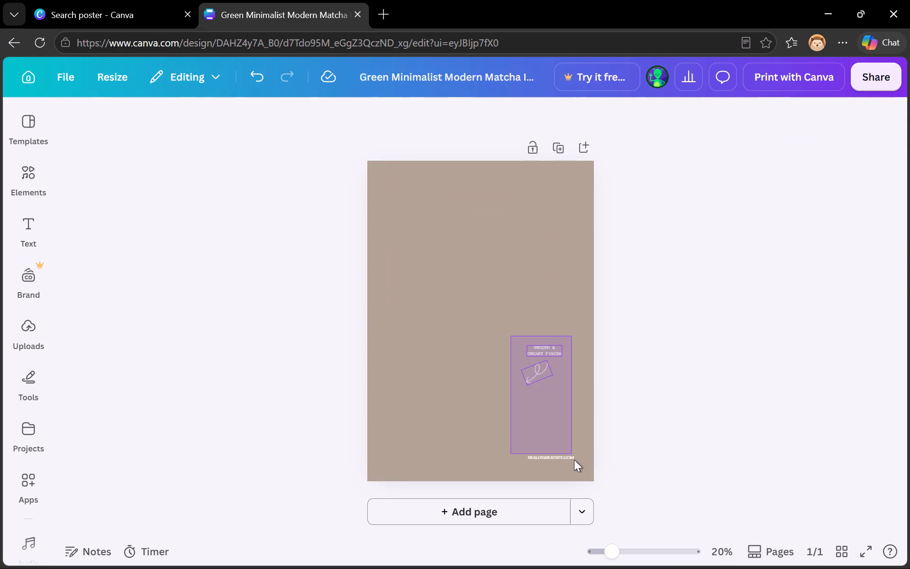
left_click_drag(574, 459, 582, 469)
left_click(586, 313)
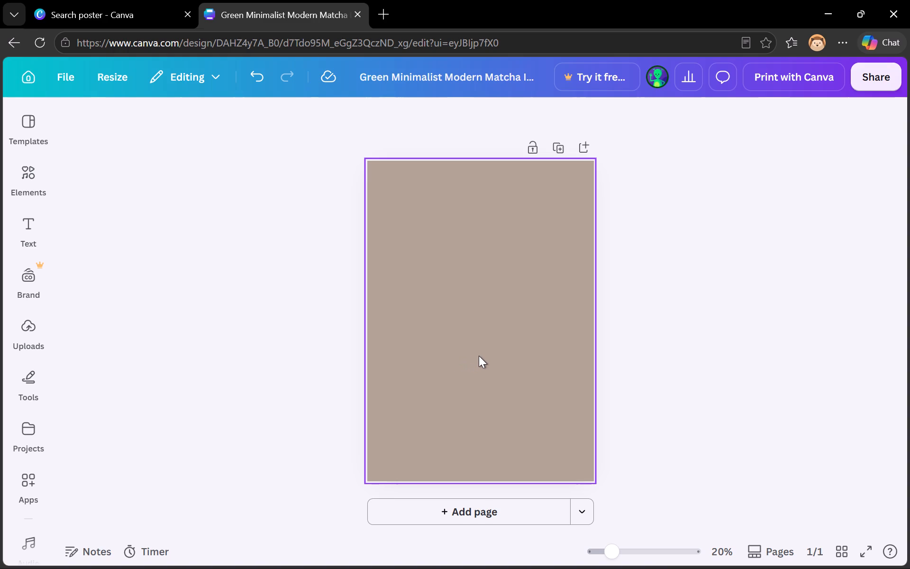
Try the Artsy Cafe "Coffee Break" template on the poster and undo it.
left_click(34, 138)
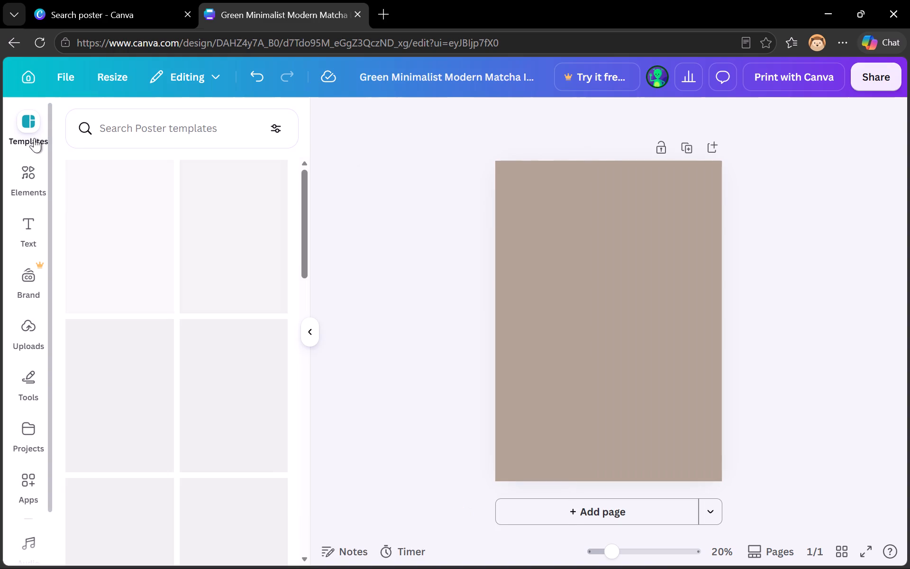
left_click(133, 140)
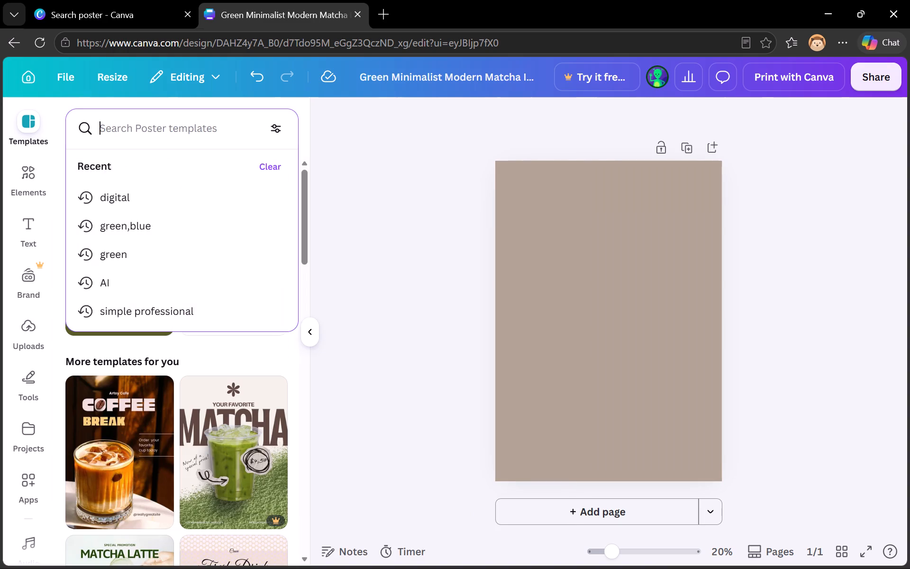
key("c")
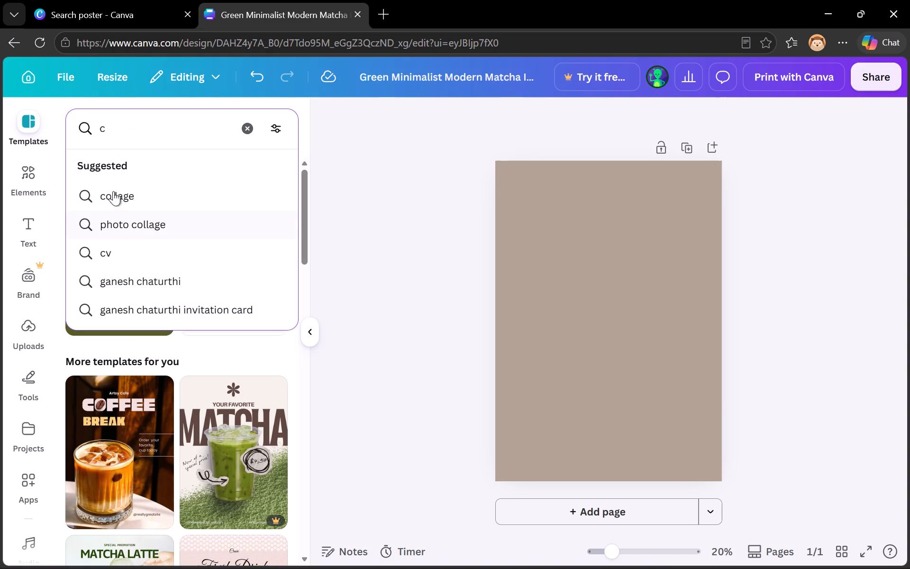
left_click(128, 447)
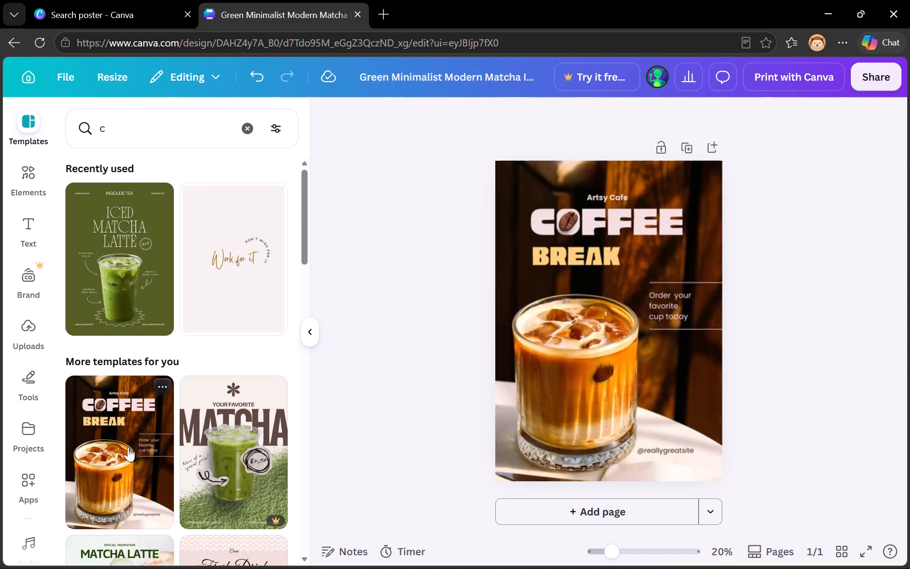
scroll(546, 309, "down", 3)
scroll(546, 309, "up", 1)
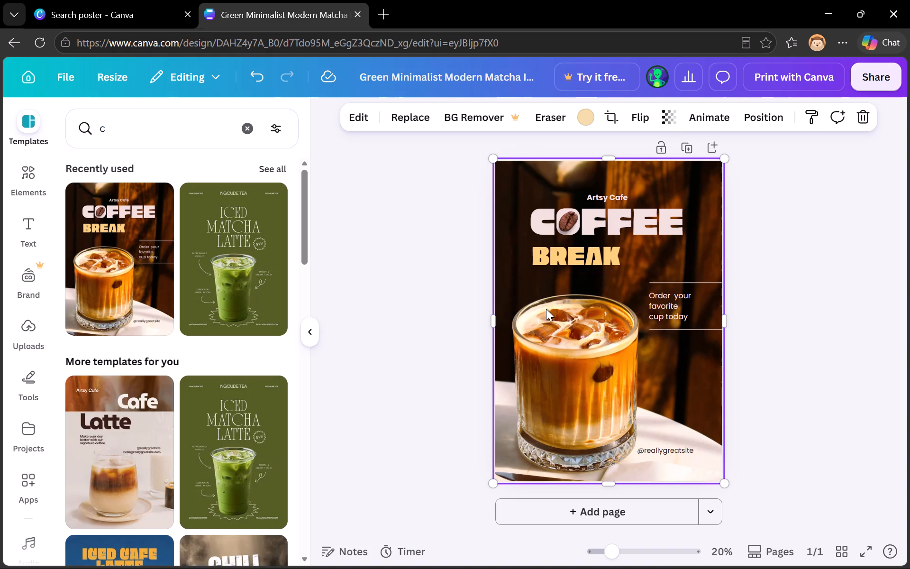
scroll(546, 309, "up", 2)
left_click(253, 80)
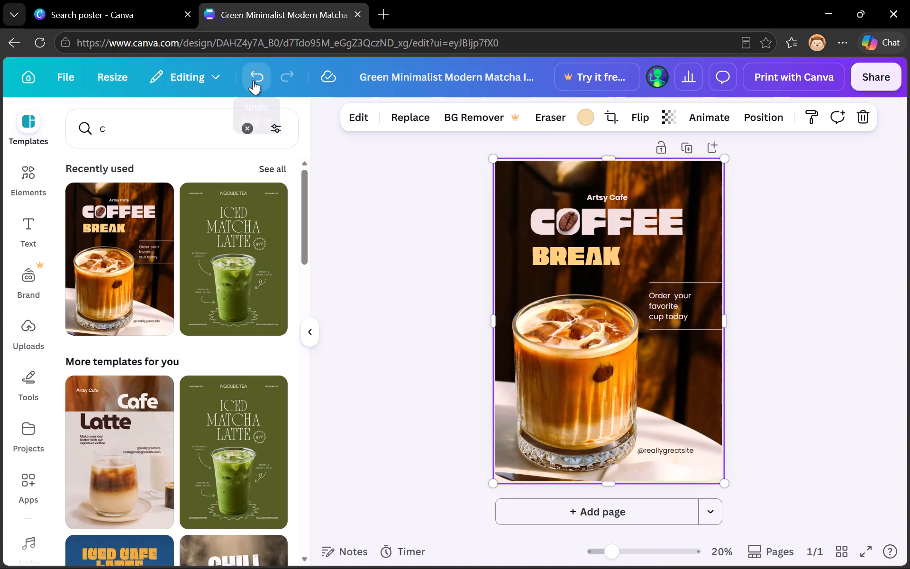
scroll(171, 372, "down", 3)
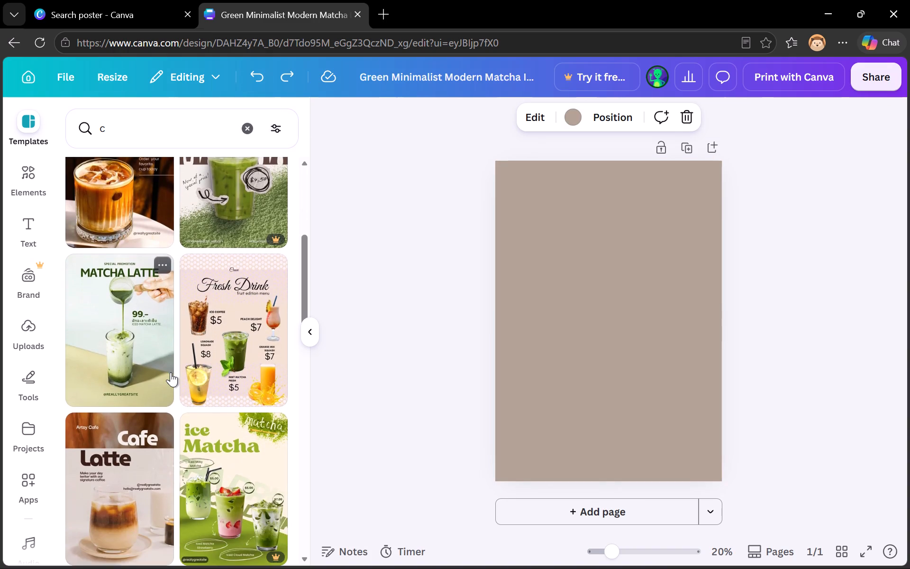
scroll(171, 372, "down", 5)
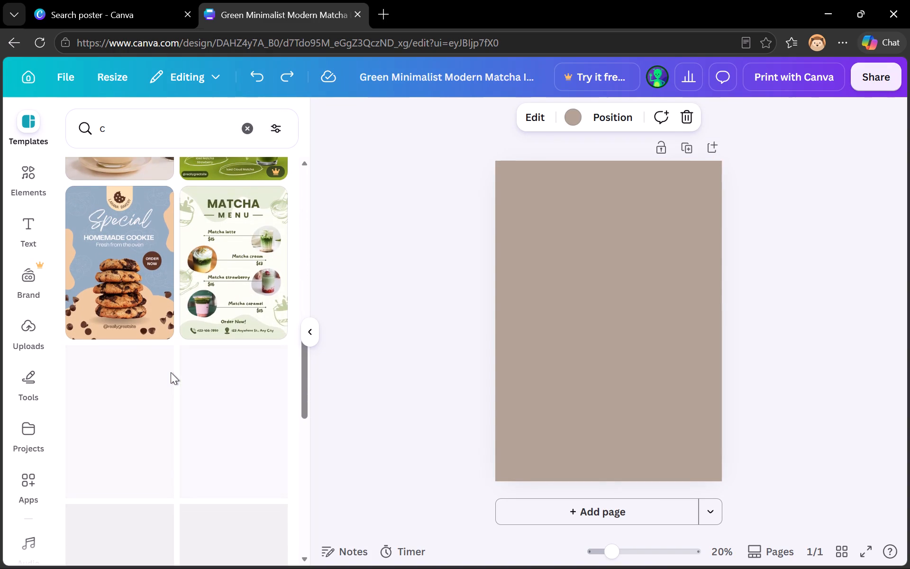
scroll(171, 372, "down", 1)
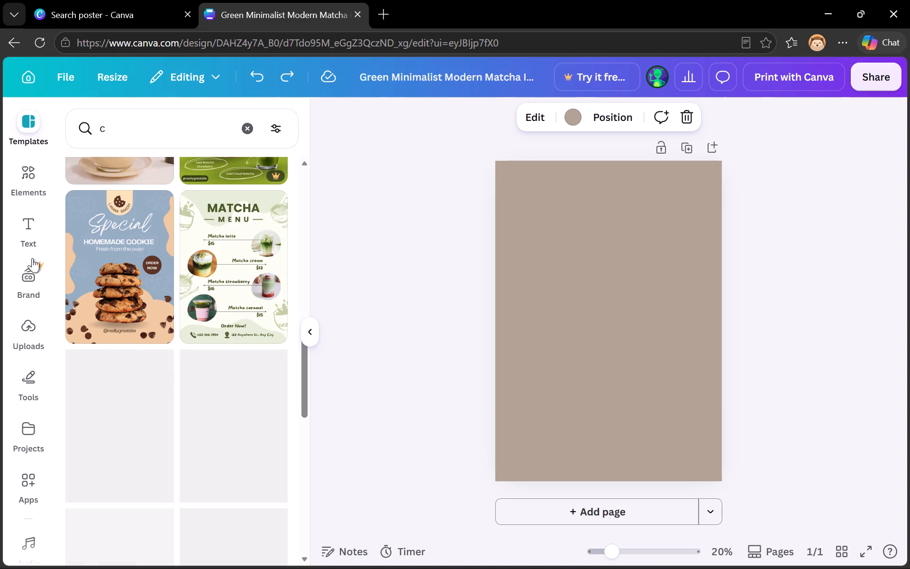
Add a heading to the poster with the text "MUSAFIR".
left_click(29, 226)
scroll(134, 405, "down", 1)
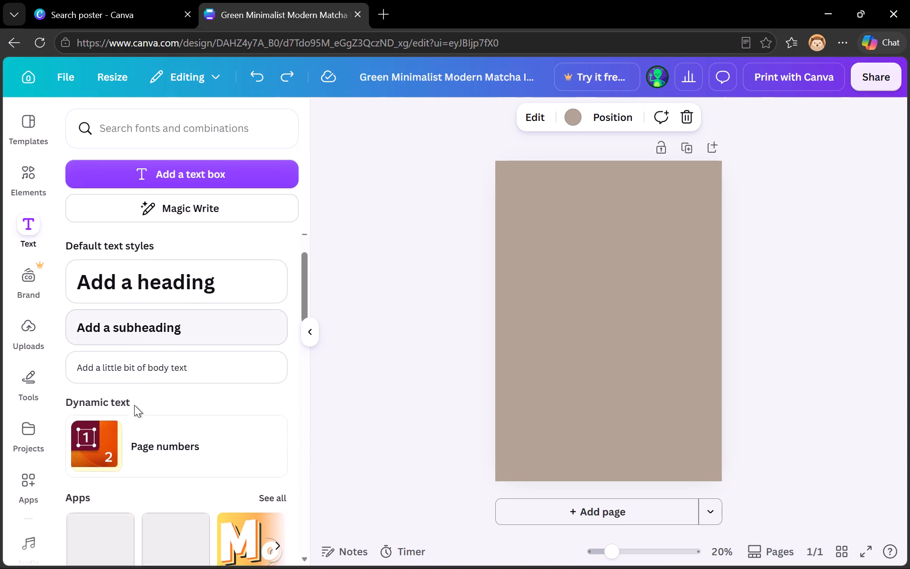
scroll(134, 405, "down", 1)
left_click(184, 256)
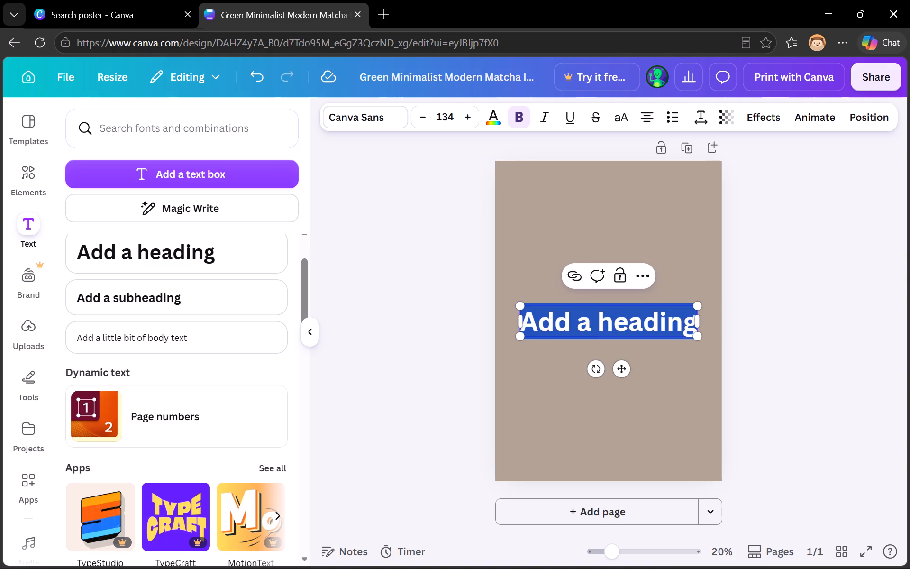
type("mu")
key("BackSpace")
key("BackSpace")
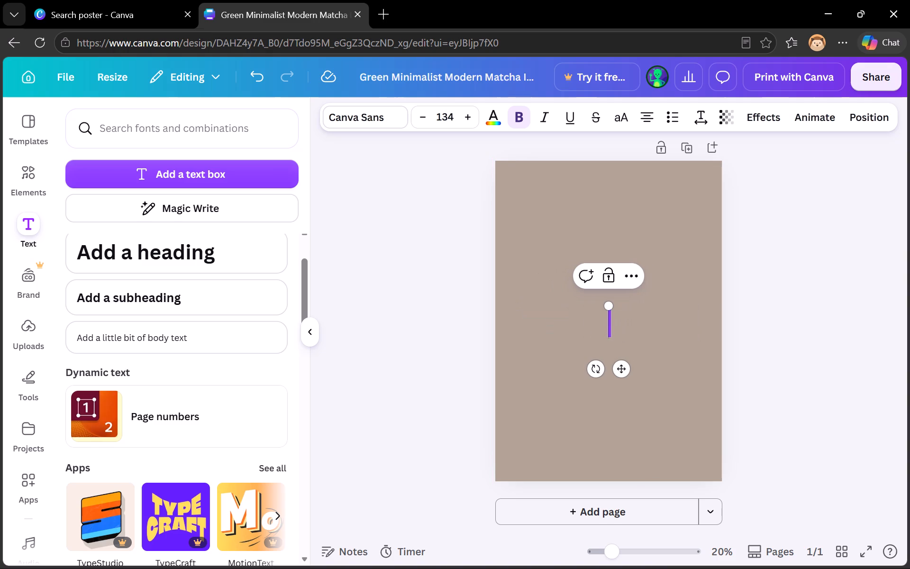
type("MU")
type("SAFIR")
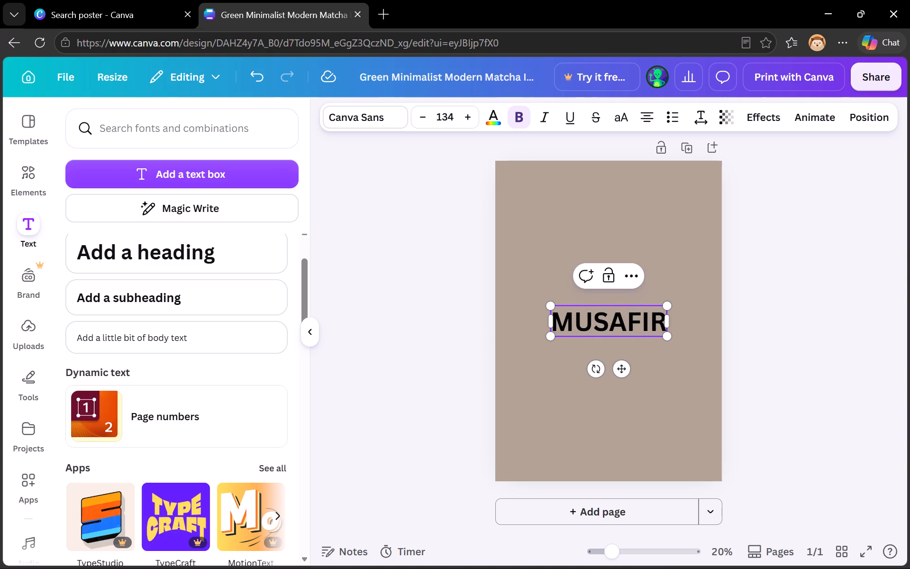
Set the MUSAFIR heading's font to Cooper Hewitt and remove its bold formatting.
left_click(358, 119)
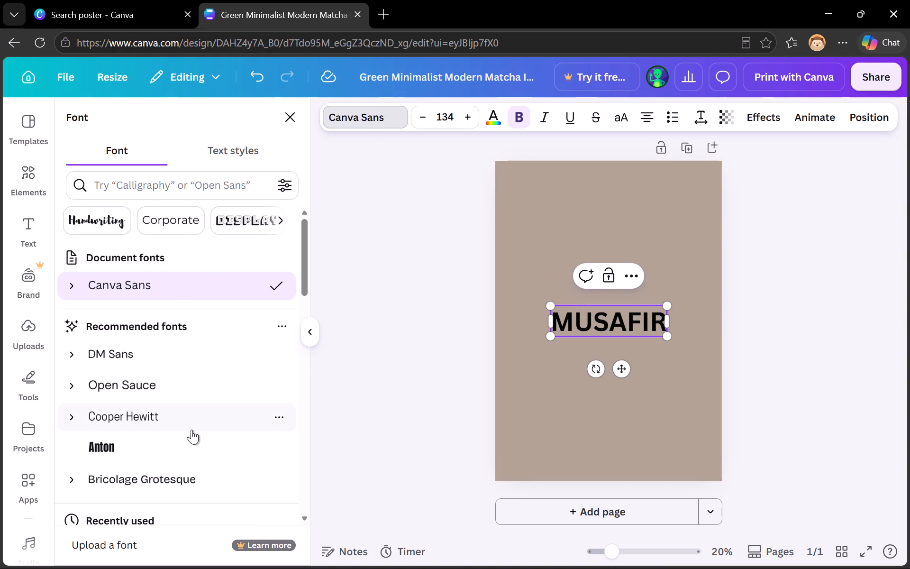
left_click(191, 430)
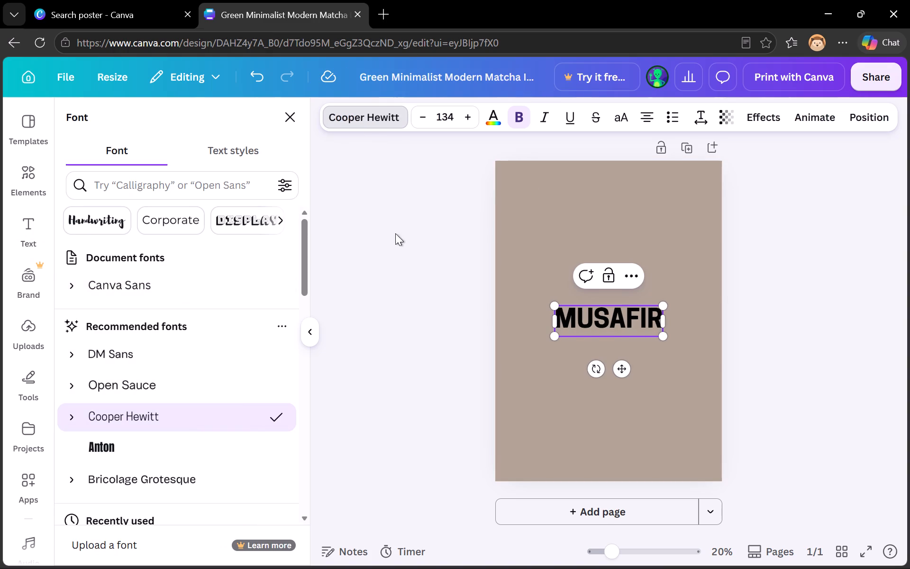
left_click(525, 116)
double_click(613, 334)
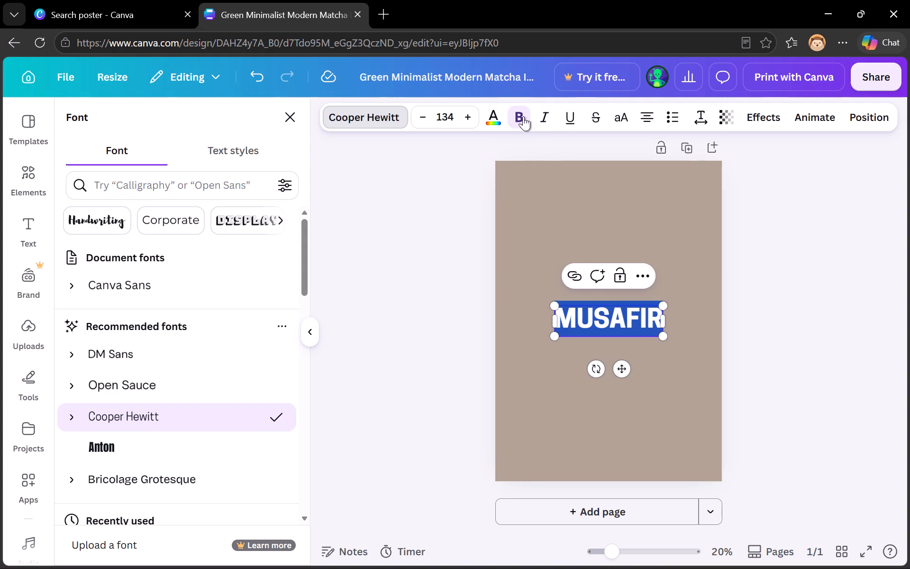
left_click(523, 116)
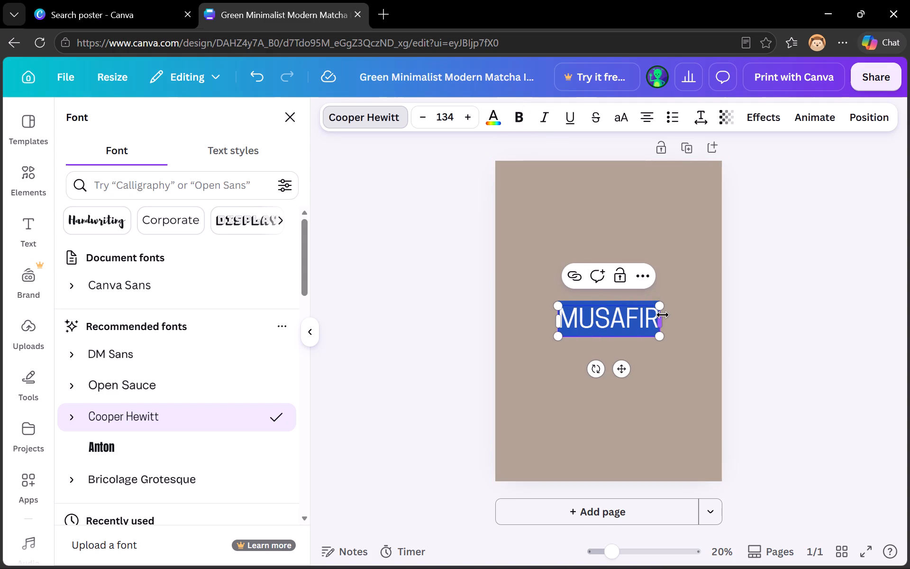
Widen the heading's text box and extend its text to "MUSAFIR CAFE".
left_click_drag(663, 315, 683, 314)
left_click(672, 321)
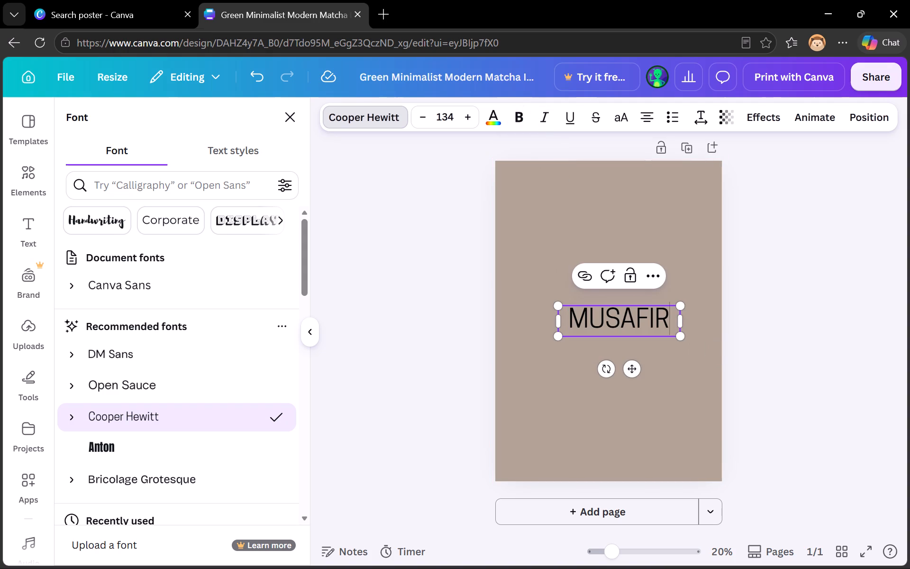
key("space")
type("CAFE")
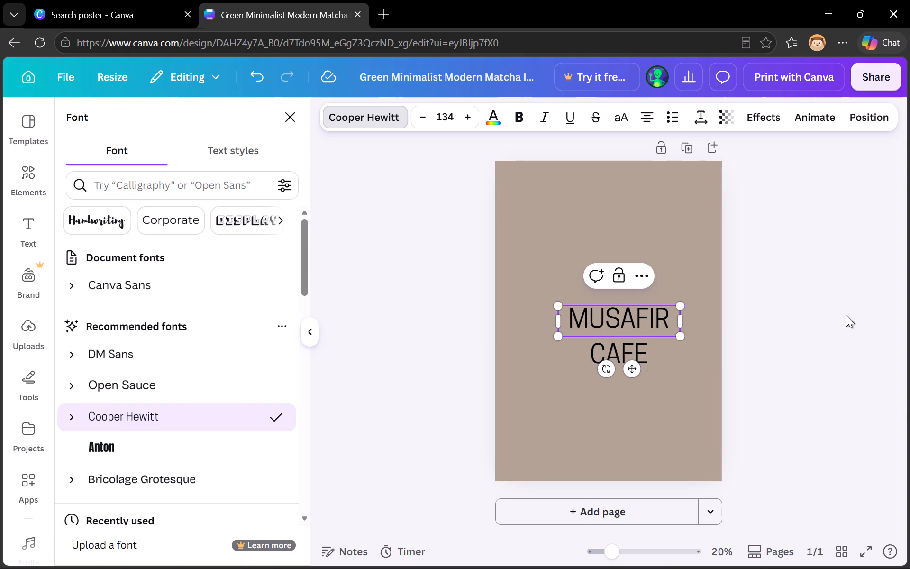
left_click(846, 315)
Move the MUSAFIR CAFE heading to the upper part of the poster, centred horizontally.
left_click_drag(635, 370, 625, 263)
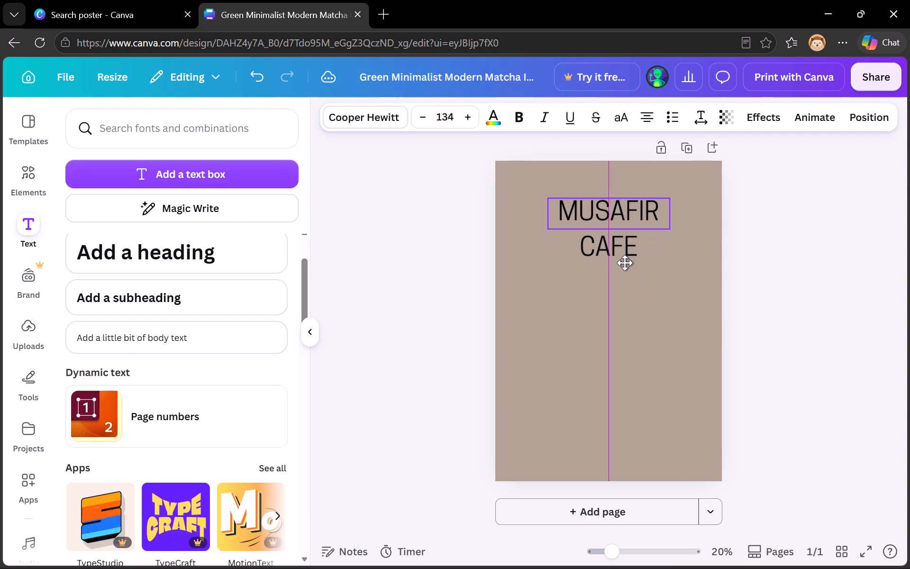
left_click_drag(625, 263, 622, 257)
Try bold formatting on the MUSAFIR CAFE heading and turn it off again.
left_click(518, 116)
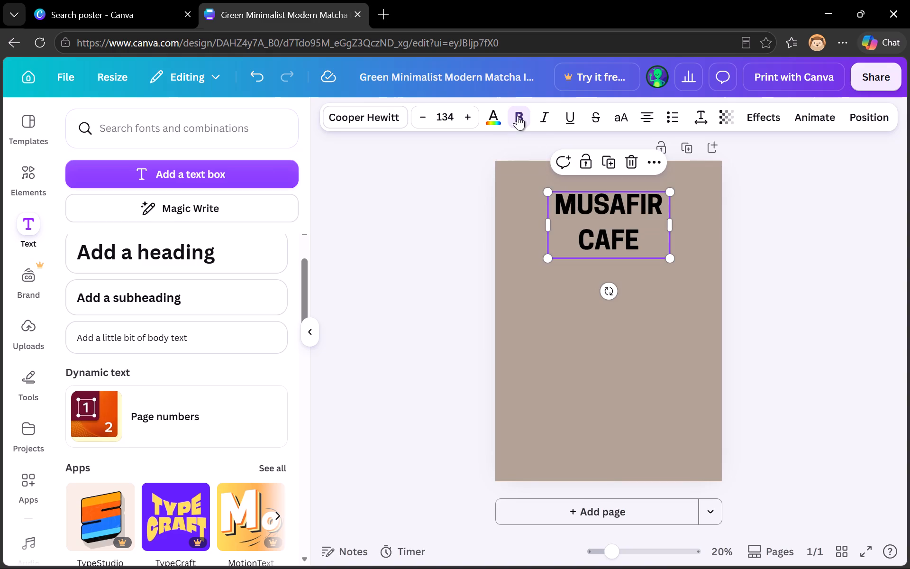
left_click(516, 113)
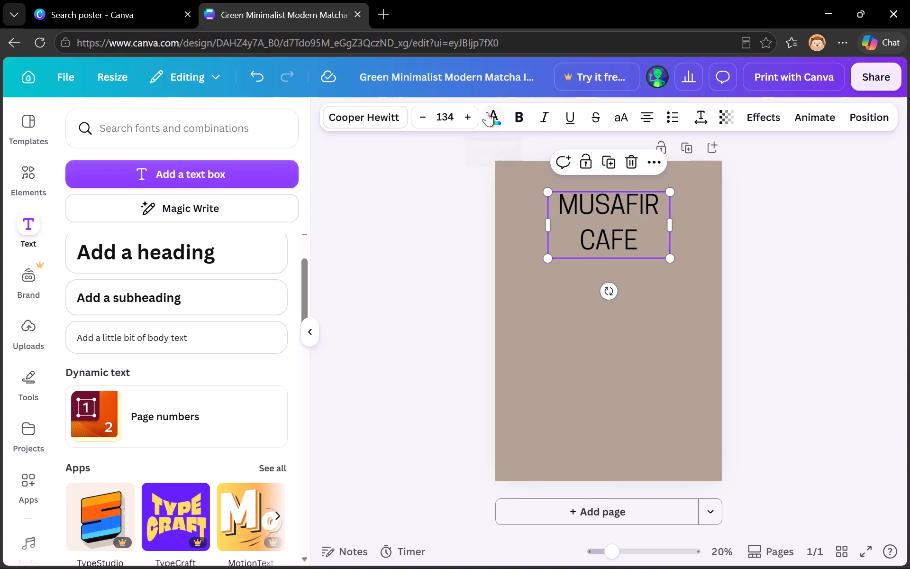
Set the MUSAFIR CAFE heading's text colour to white.
left_click(487, 112)
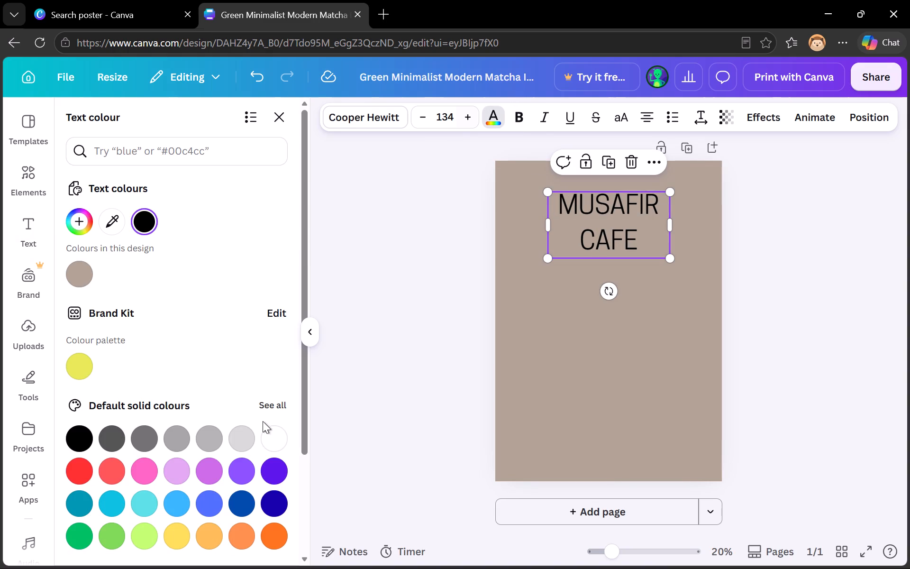
left_click(267, 433)
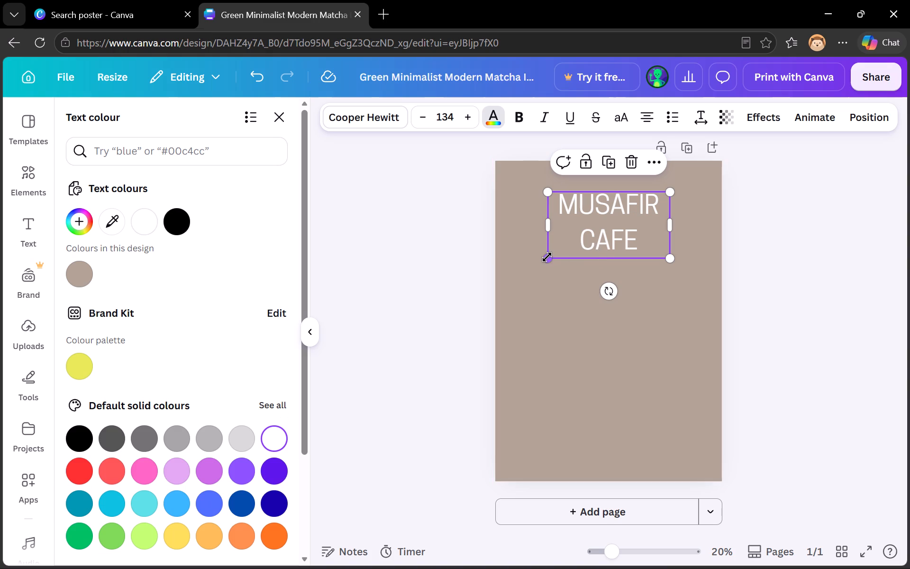
Enlarge the MUSAFIR CAFE heading to about font size 212, spanning most of the poster's width.
left_click_drag(547, 257, 513, 281)
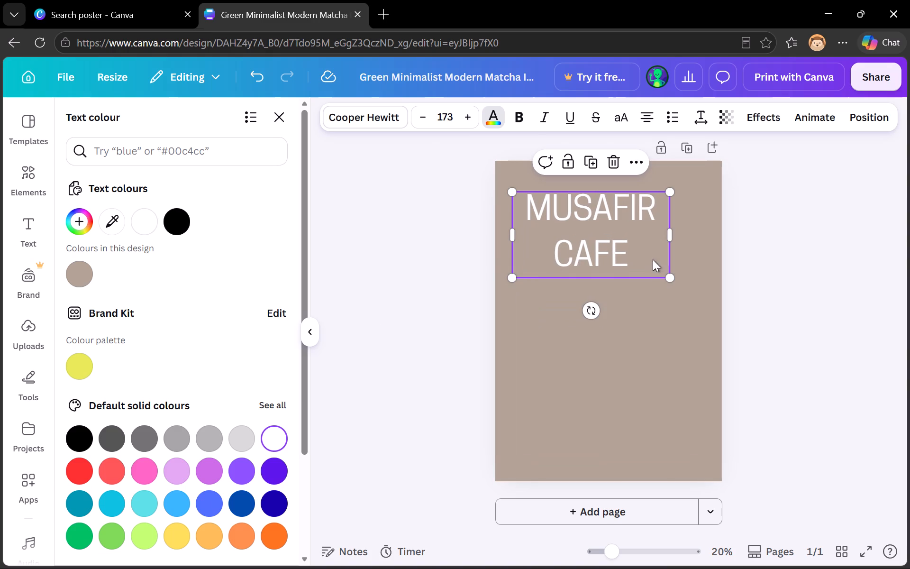
left_click_drag(668, 277, 694, 281)
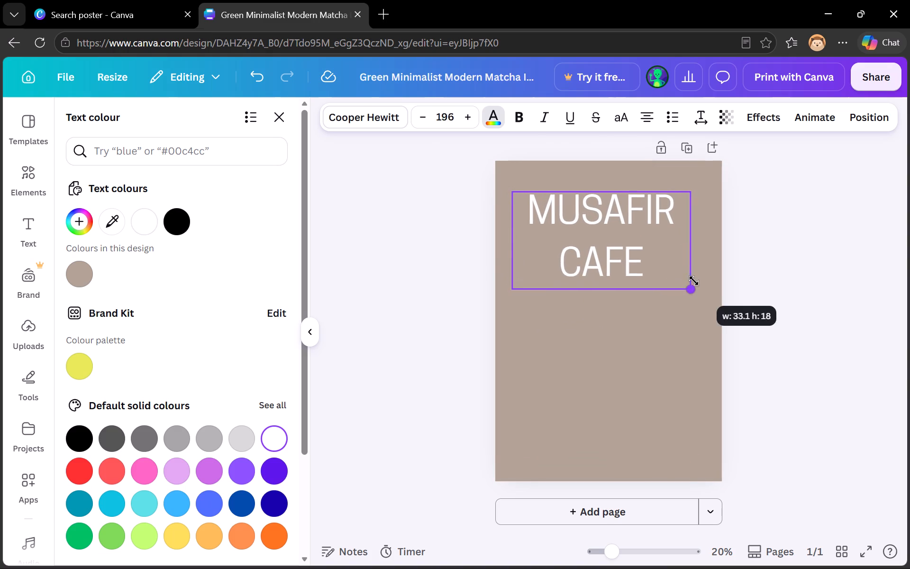
left_click_drag(694, 281, 710, 285)
left_click(758, 239)
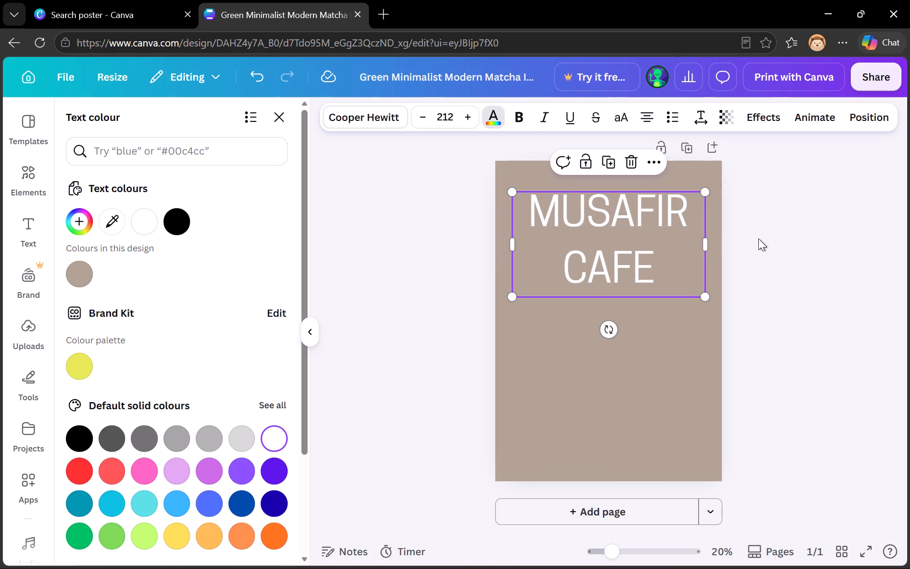
left_click(758, 239)
Move the MUSAFIR CAFE heading slightly higher, near the poster's top edge, keeping it centred horizontally.
left_click_drag(659, 225, 660, 210)
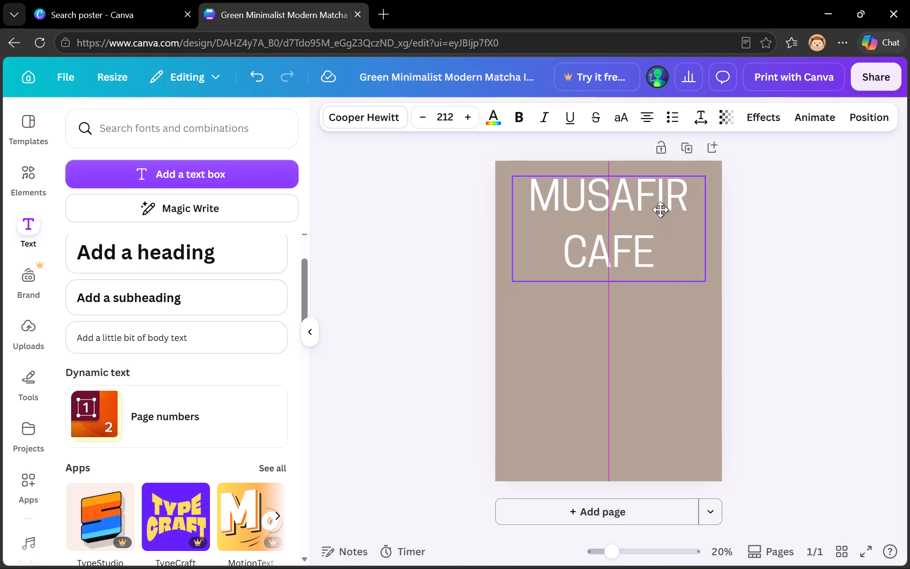
left_click_drag(660, 210, 661, 211)
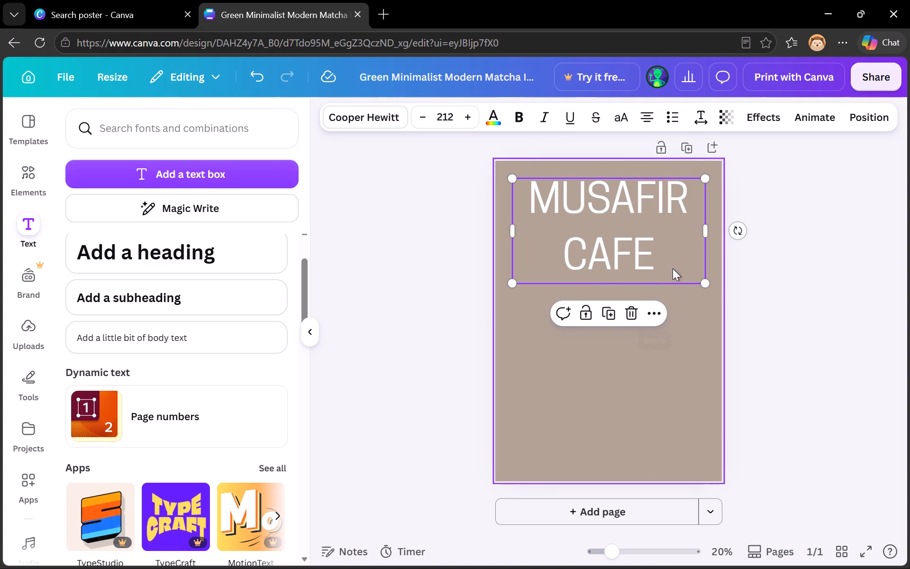
Tighten the MUSAFIR CAFE heading's line spacing to 0.95.
left_click(703, 122)
left_click_drag(675, 224, 654, 232)
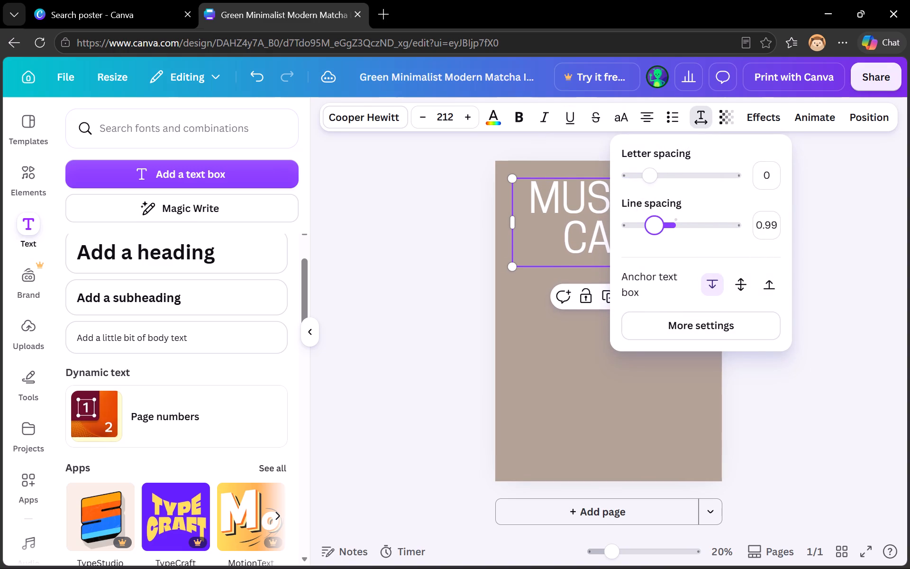
left_click_drag(654, 232, 652, 232)
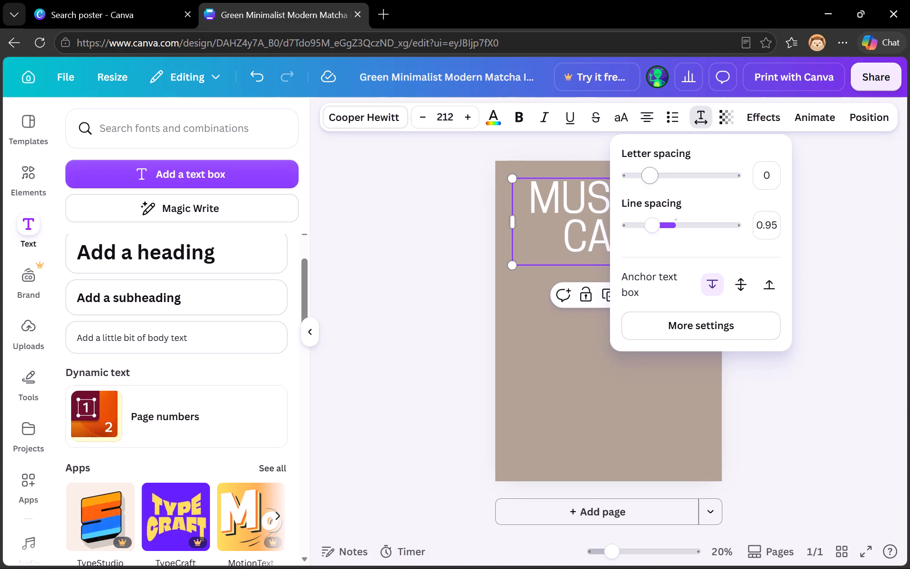
Tighten the MUSAFIR CAFE heading's letter spacing to about -65, keeping the text on two lines.
left_click_drag(646, 177, 645, 180)
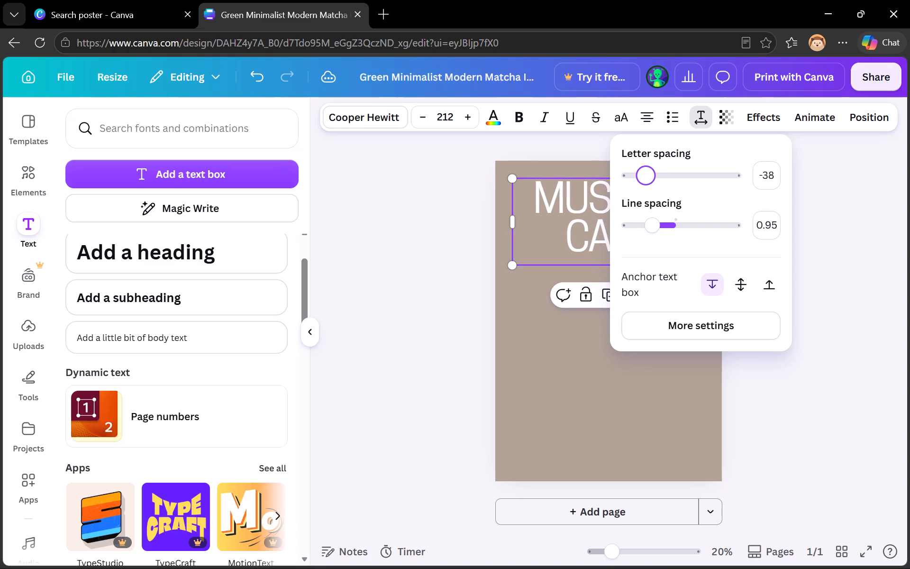
left_click_drag(645, 180, 631, 182)
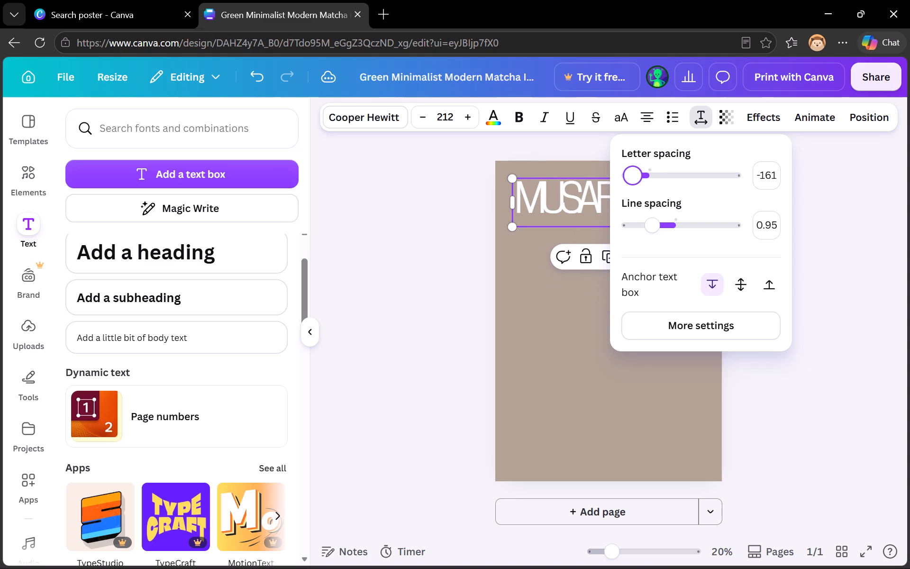
left_click_drag(631, 182, 642, 187)
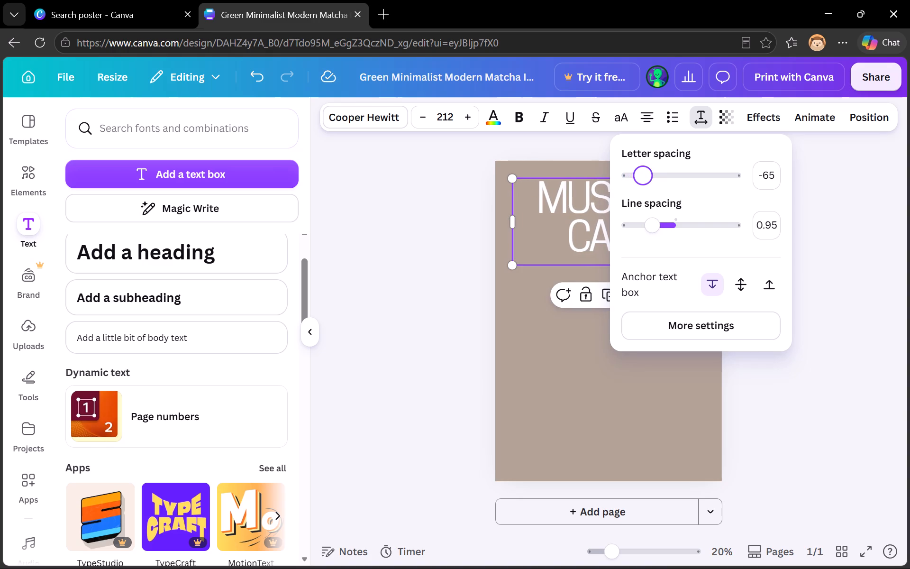
left_click_drag(642, 187, 642, 187)
left_click(829, 266)
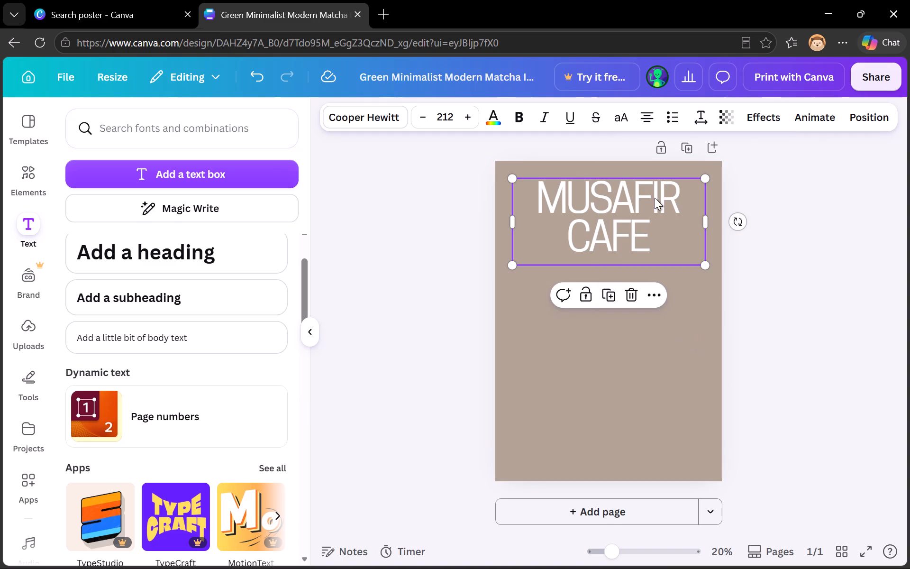
left_click(752, 311)
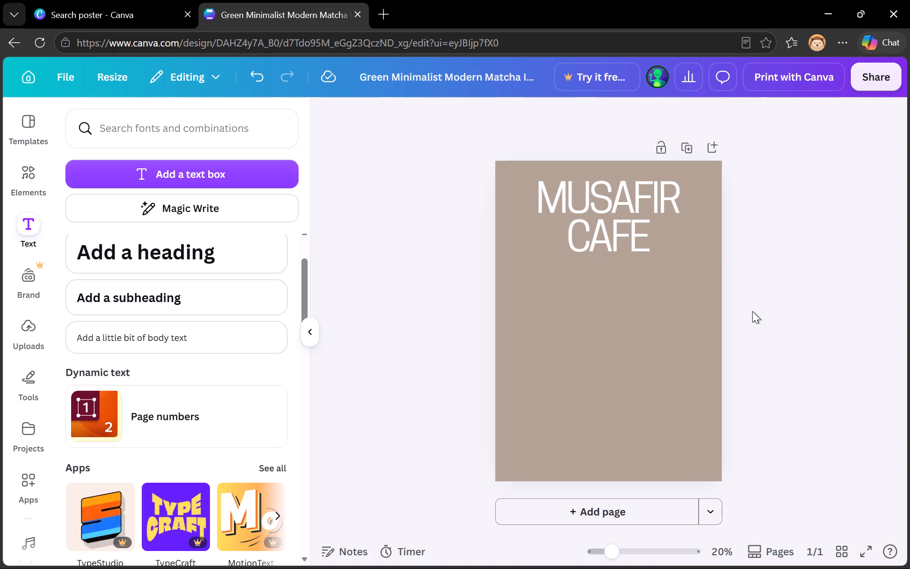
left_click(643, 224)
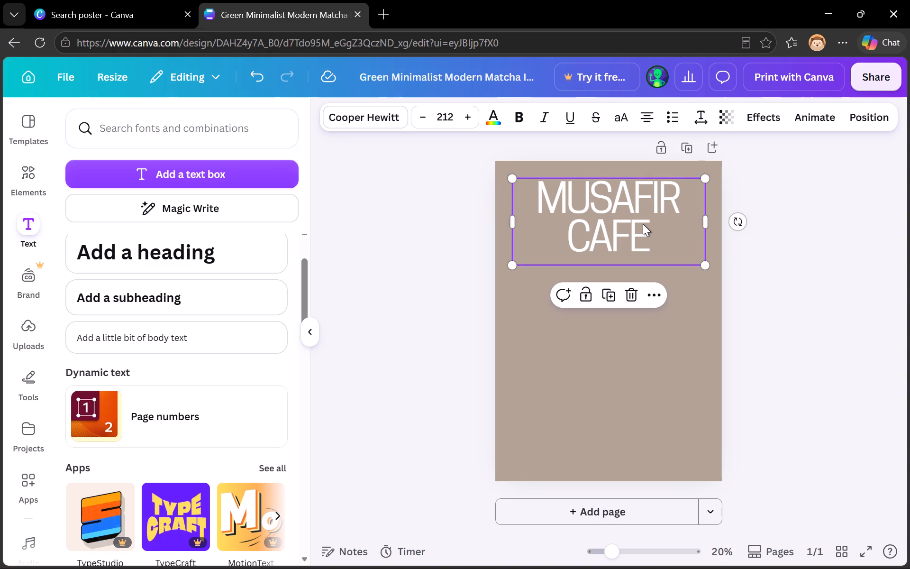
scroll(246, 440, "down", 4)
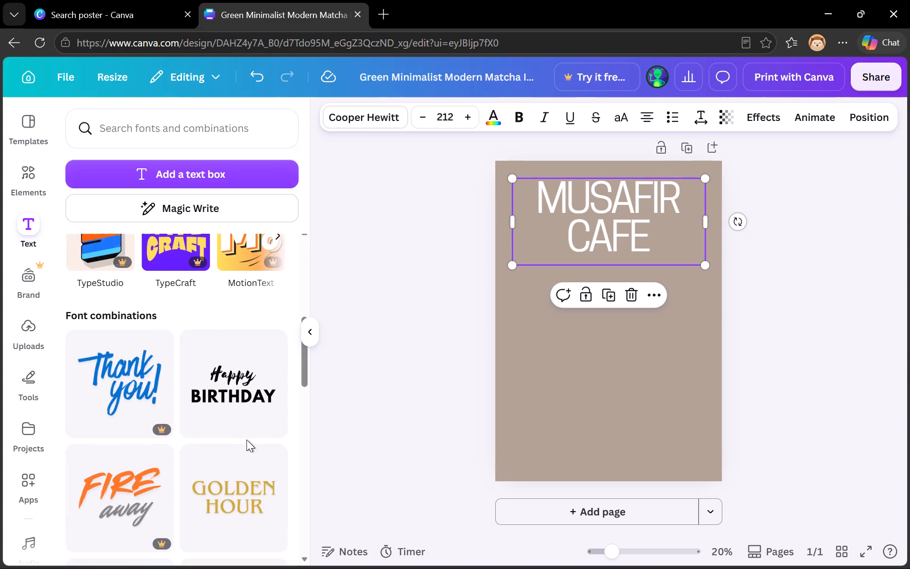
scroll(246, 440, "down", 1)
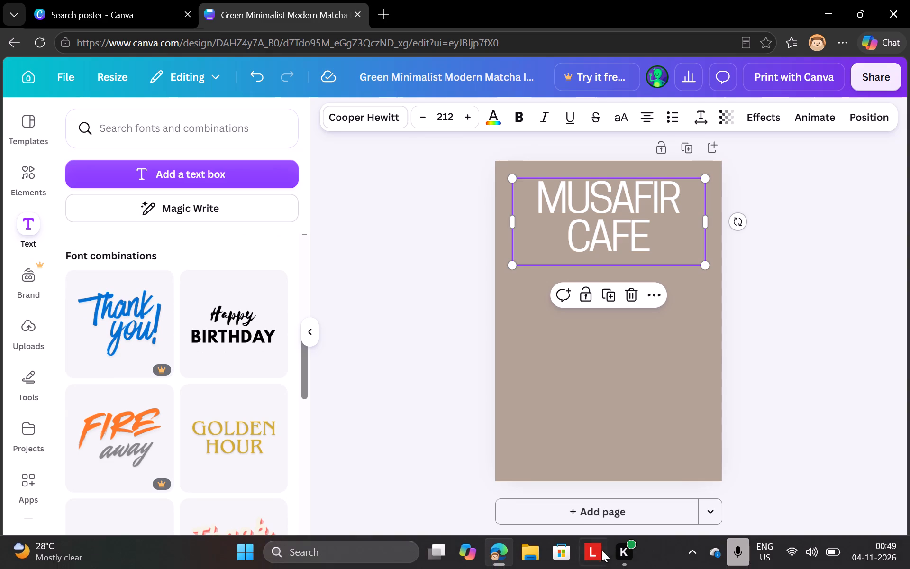
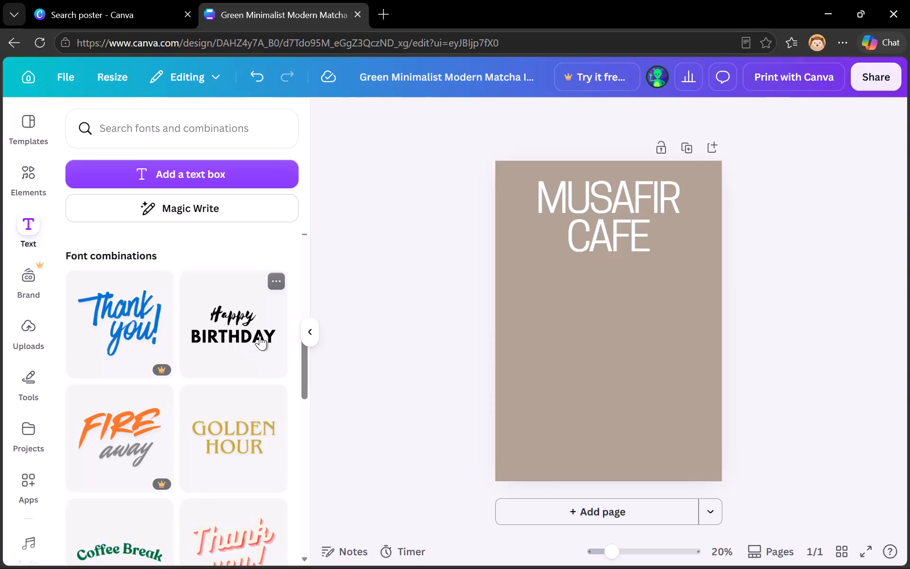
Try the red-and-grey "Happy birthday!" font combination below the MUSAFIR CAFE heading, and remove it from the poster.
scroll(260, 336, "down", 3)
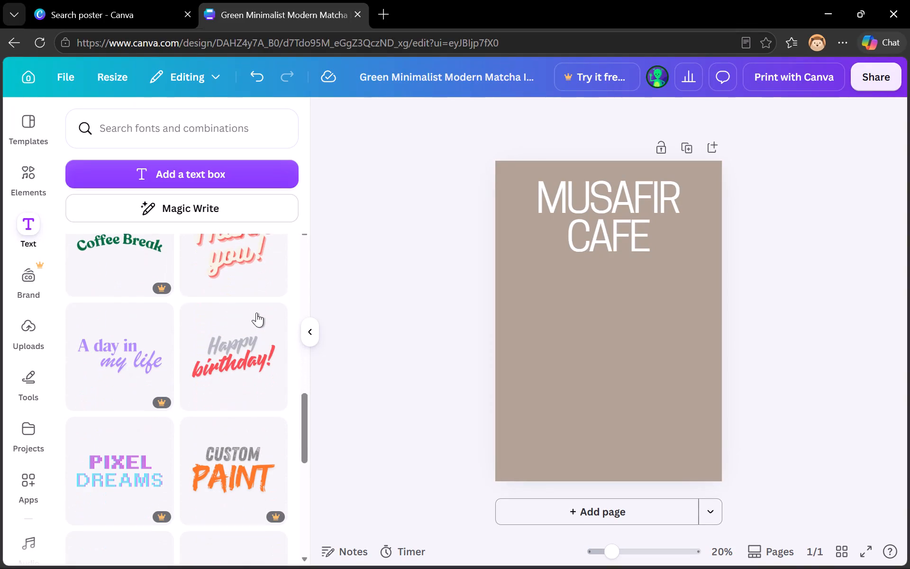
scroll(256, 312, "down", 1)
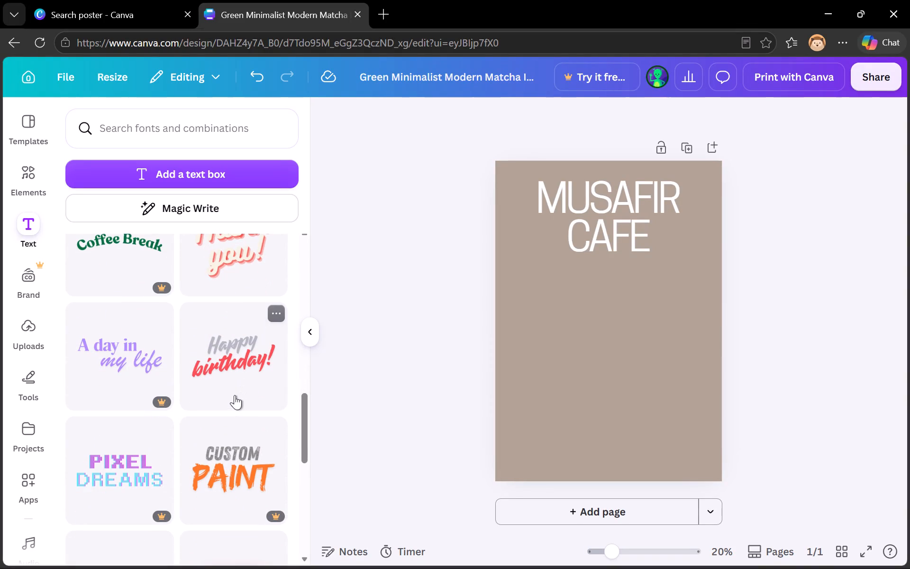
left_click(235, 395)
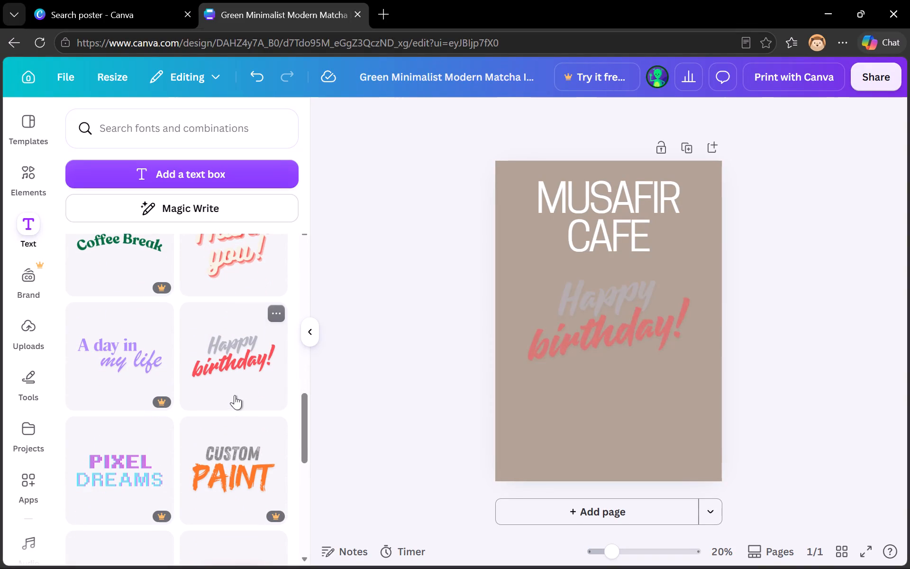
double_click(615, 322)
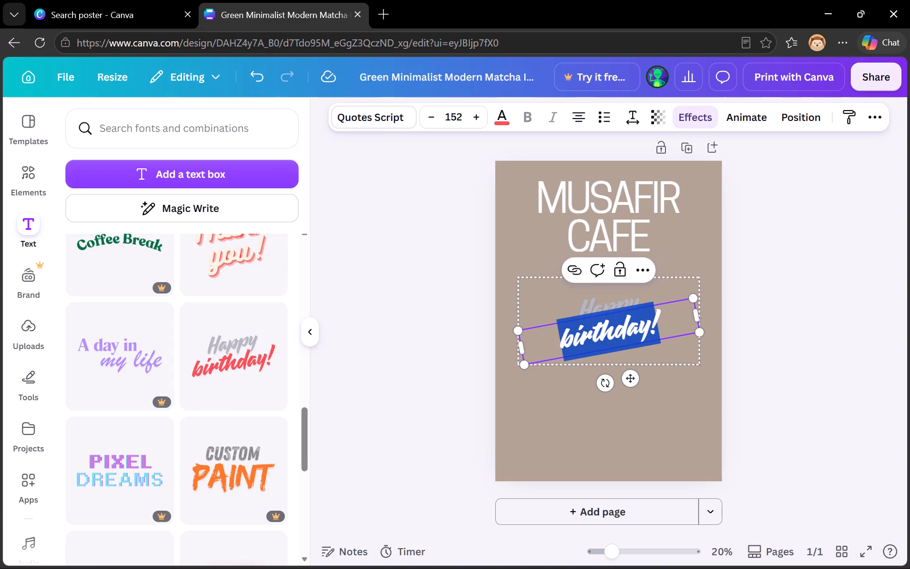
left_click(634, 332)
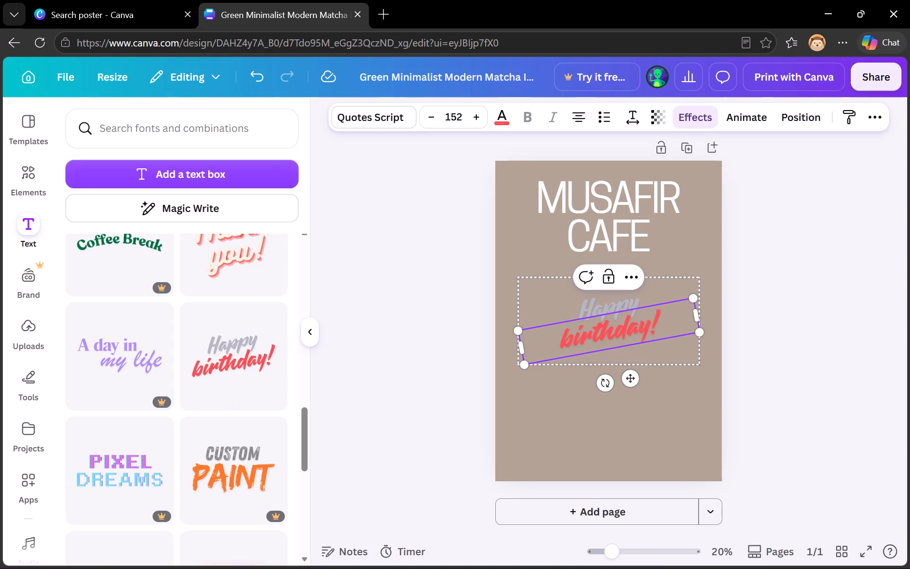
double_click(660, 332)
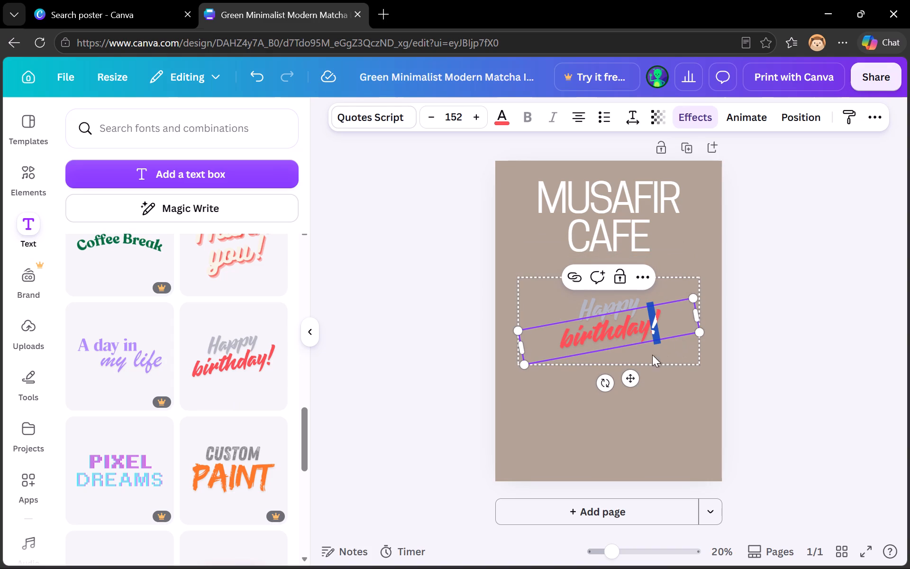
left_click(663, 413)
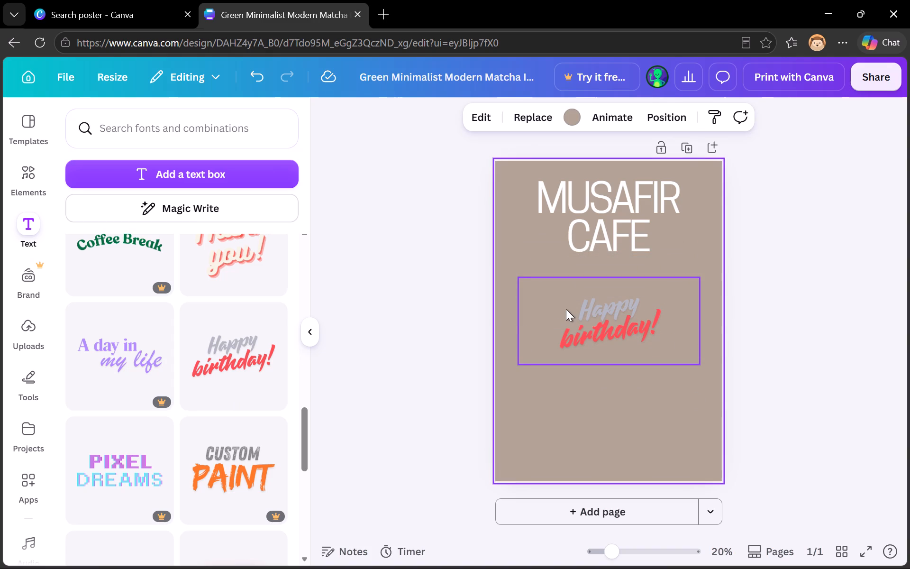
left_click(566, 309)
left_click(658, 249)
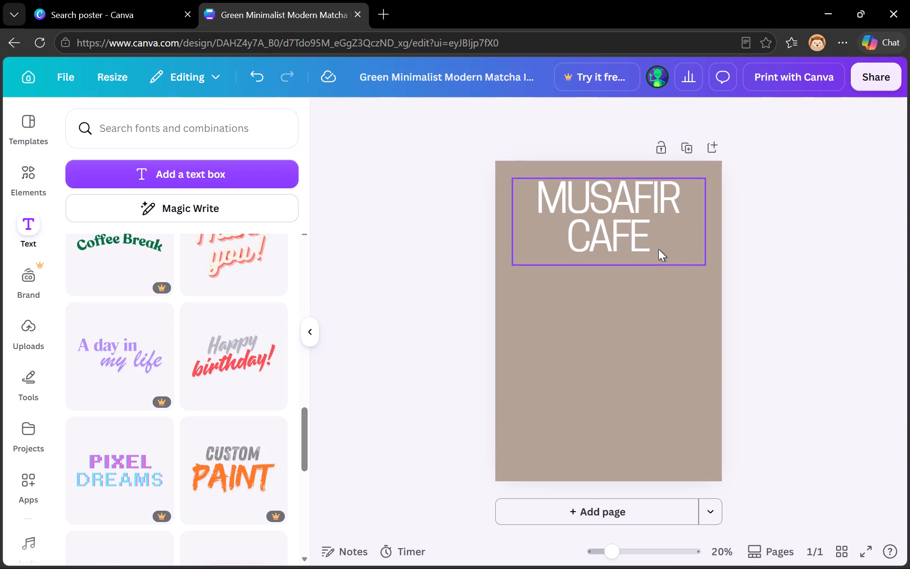
Add the "Tattoo studio" font combination with the arched upper word to the poster, below the white heading.
scroll(189, 417, "down", 5)
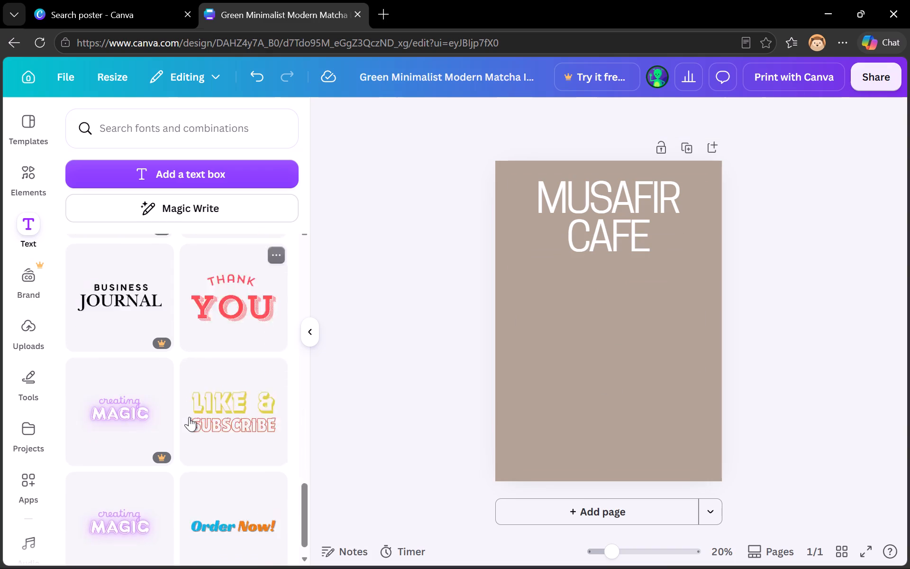
scroll(189, 417, "down", 1)
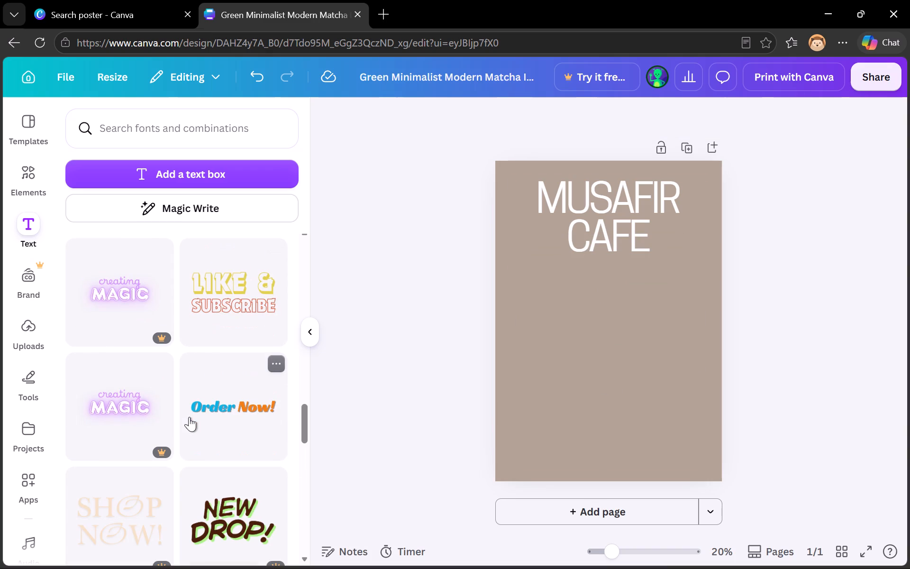
scroll(189, 417, "down", 5)
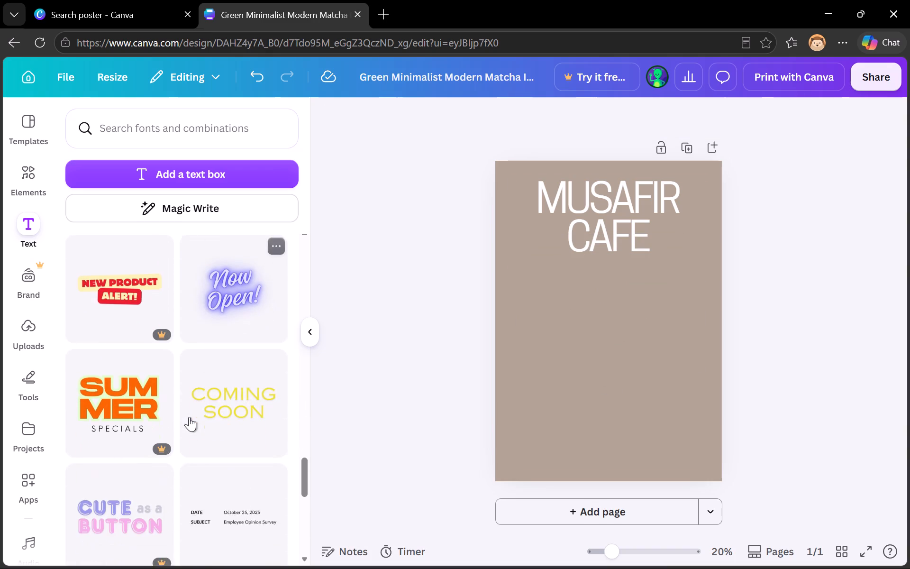
scroll(189, 417, "down", 3)
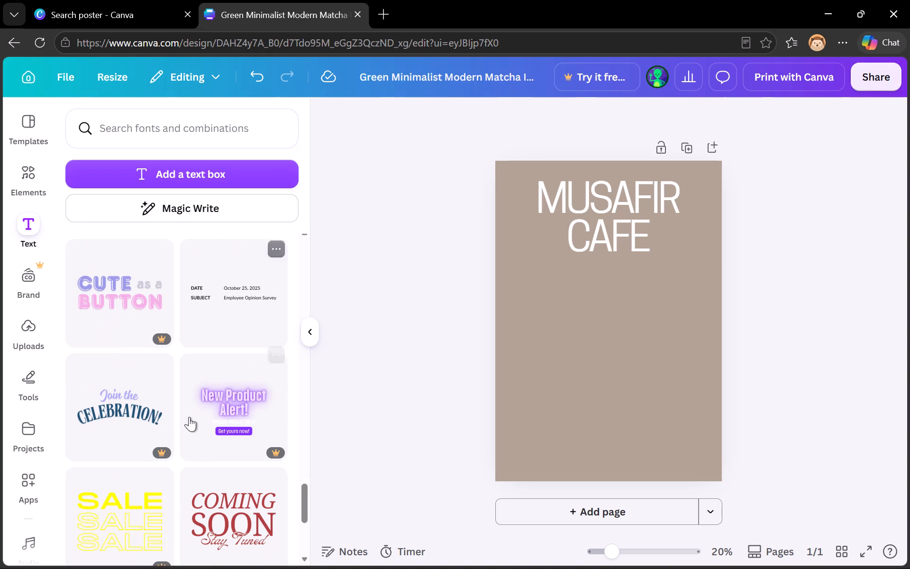
scroll(189, 417, "down", 3)
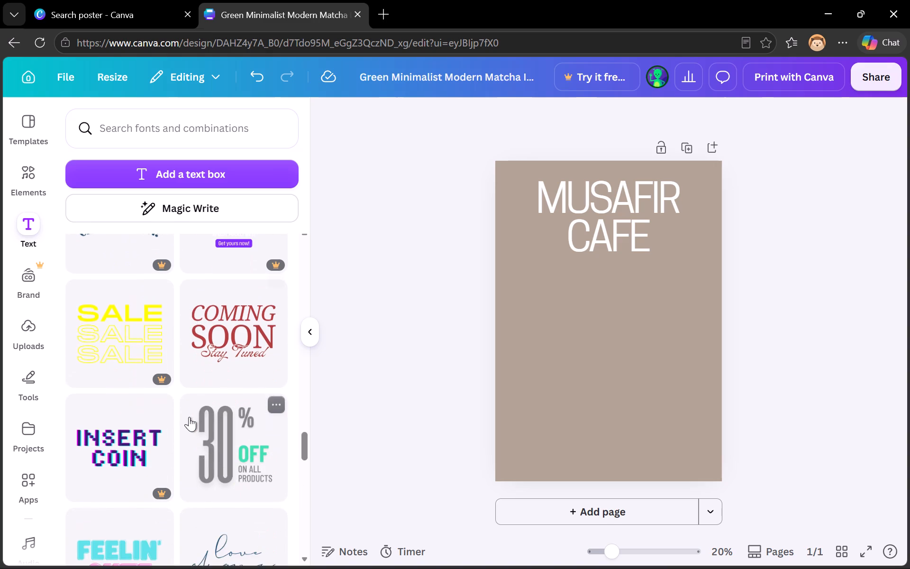
scroll(189, 417, "down", 4)
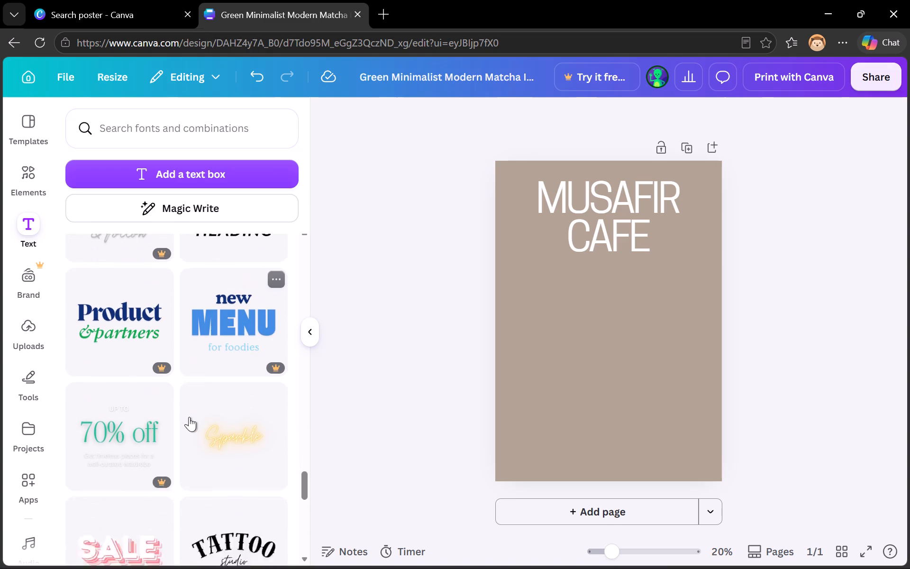
scroll(189, 417, "down", 3)
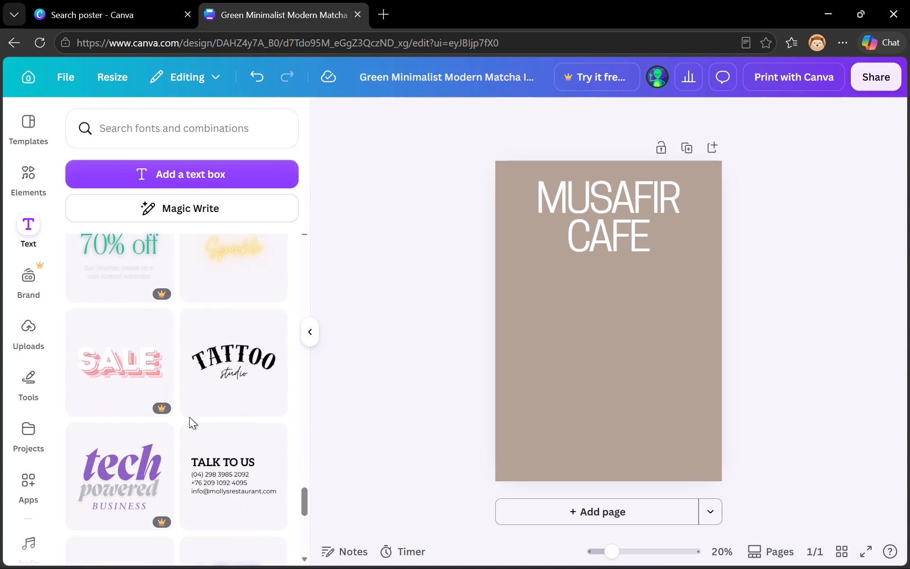
left_click(240, 355)
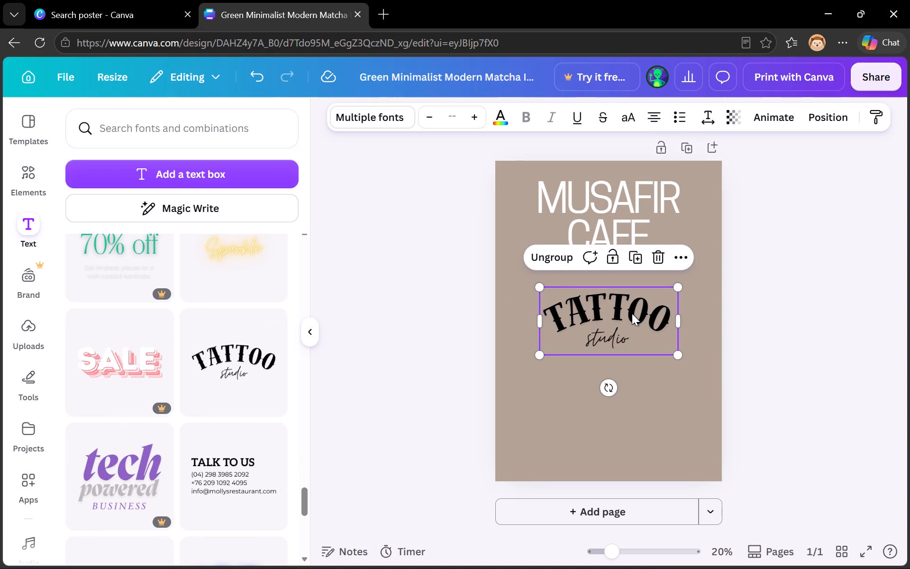
Replace the arched word TATTOO in the new text group with MUSAFIR.
double_click(632, 313)
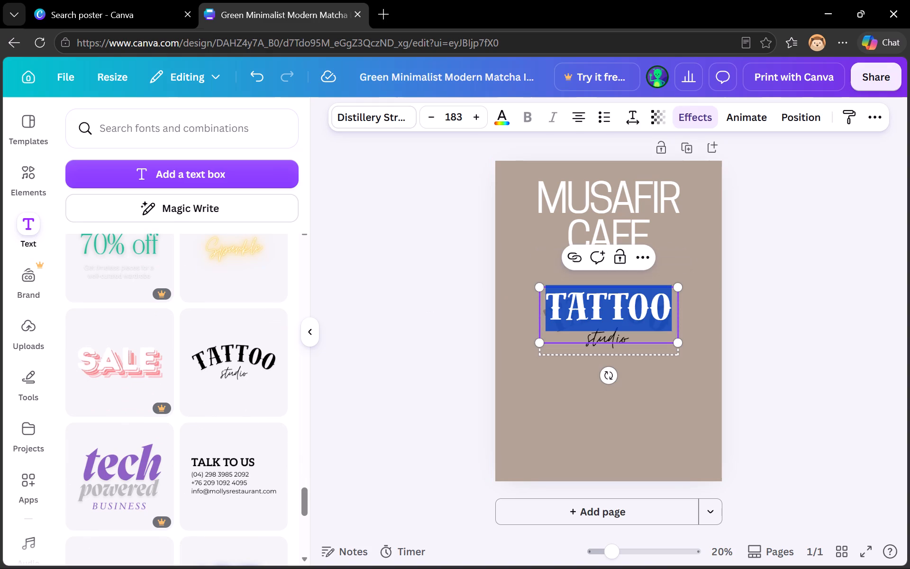
left_click(641, 317)
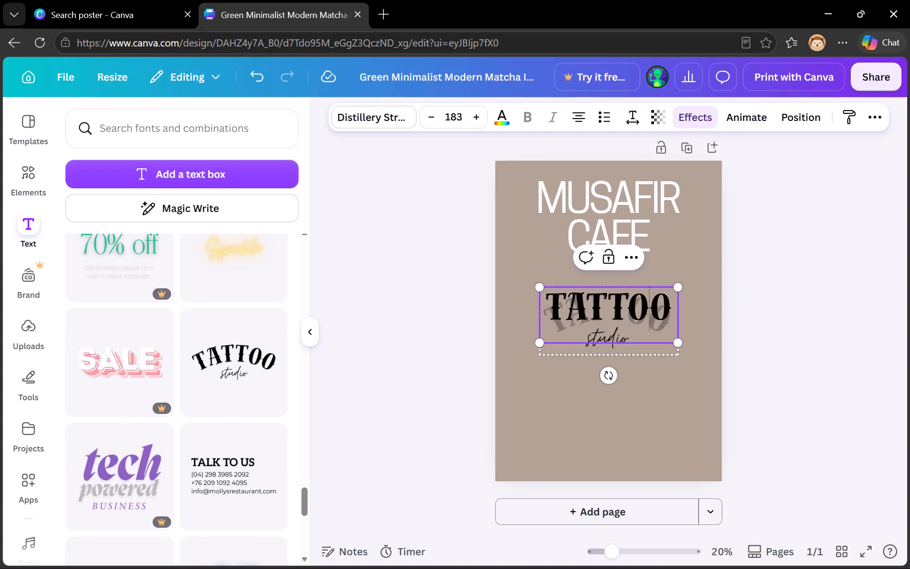
left_click(674, 319)
key("BackSpace")
key("BackSpace")
key("BackSpace")
key("BackSpace")
key("BackSpace")
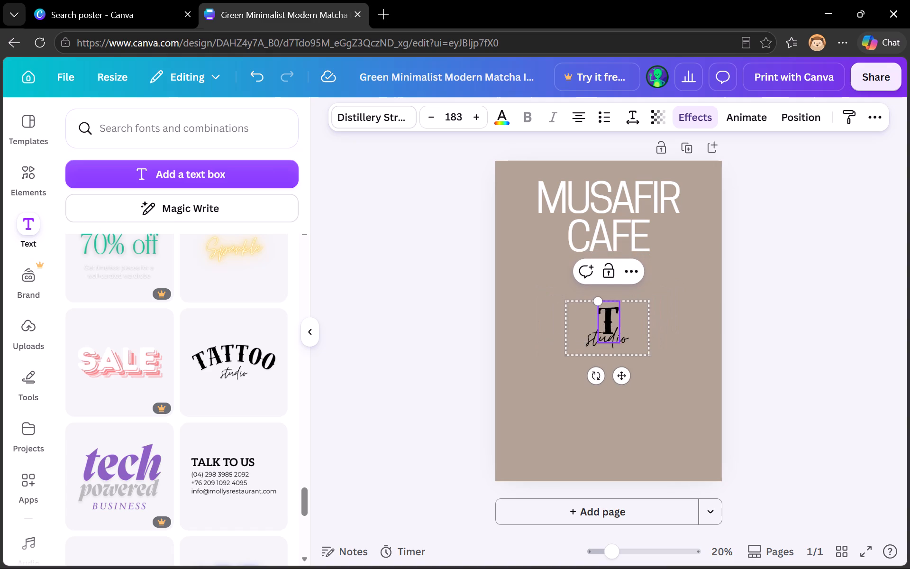
key("BackSpace")
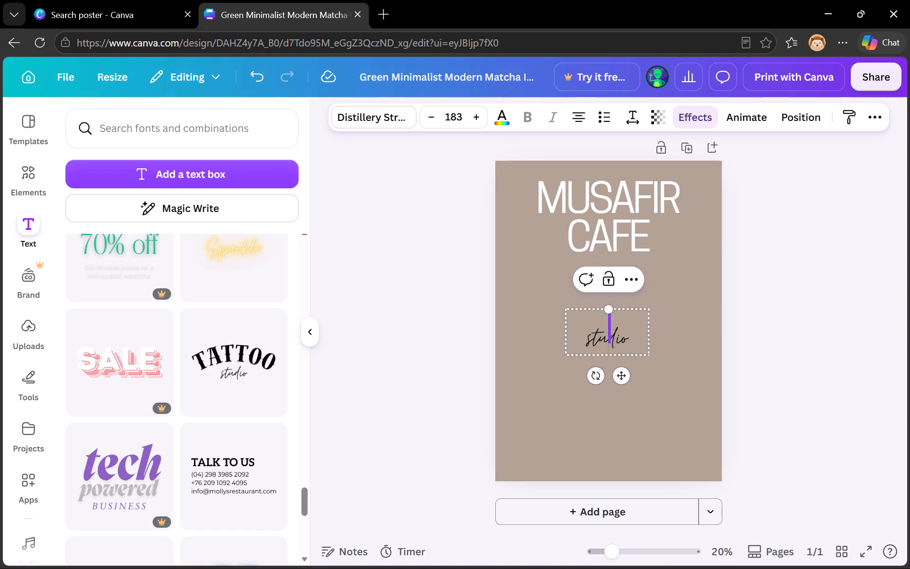
type("MU")
type("SA")
type("FIR")
left_click(636, 331)
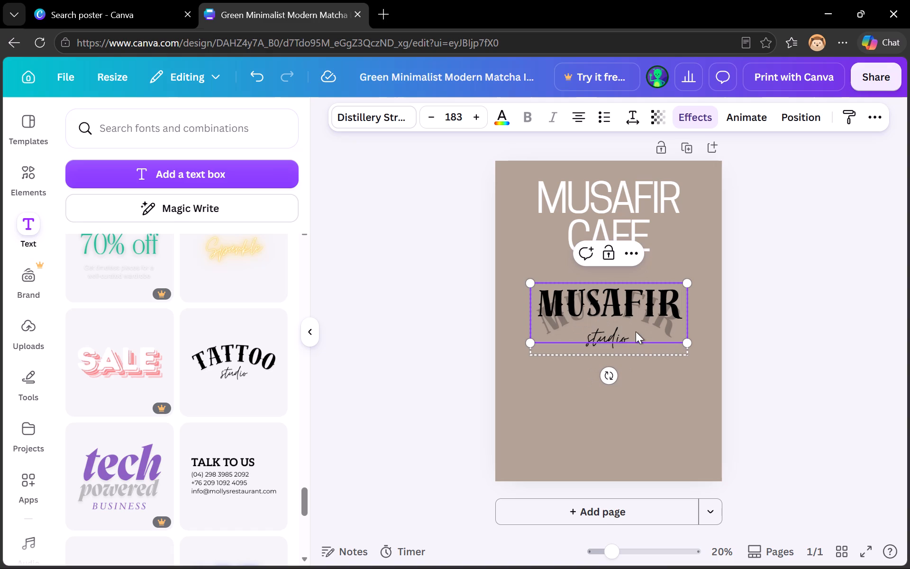
left_click(643, 406)
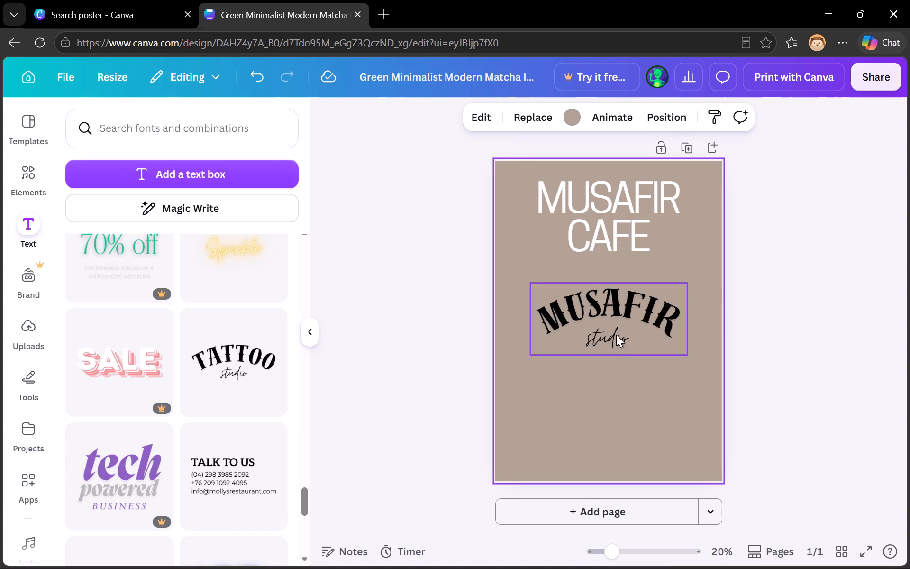
Replace the script word "studio" under the arched MUSAFIR with "Cafe", capitalising only the first letter.
double_click(616, 335)
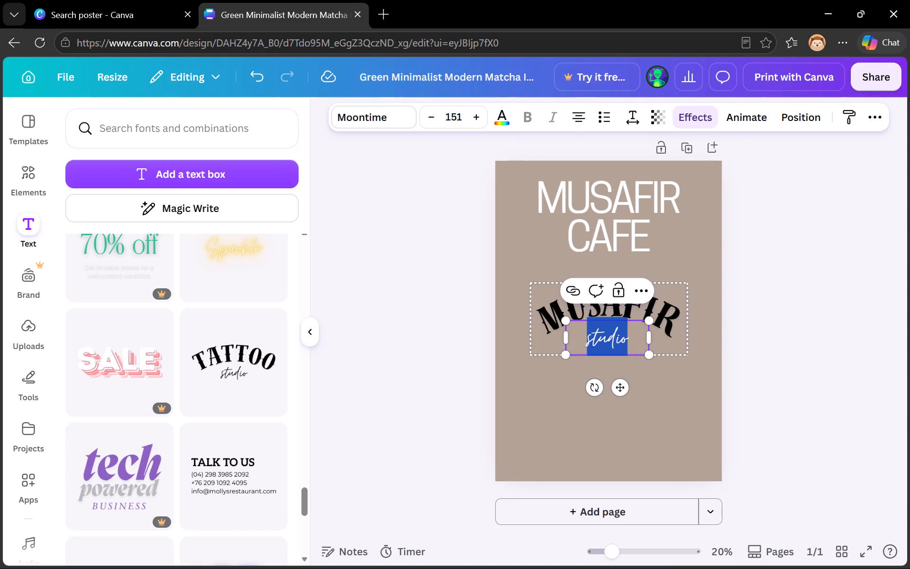
type("CAFE")
key("BackSpace")
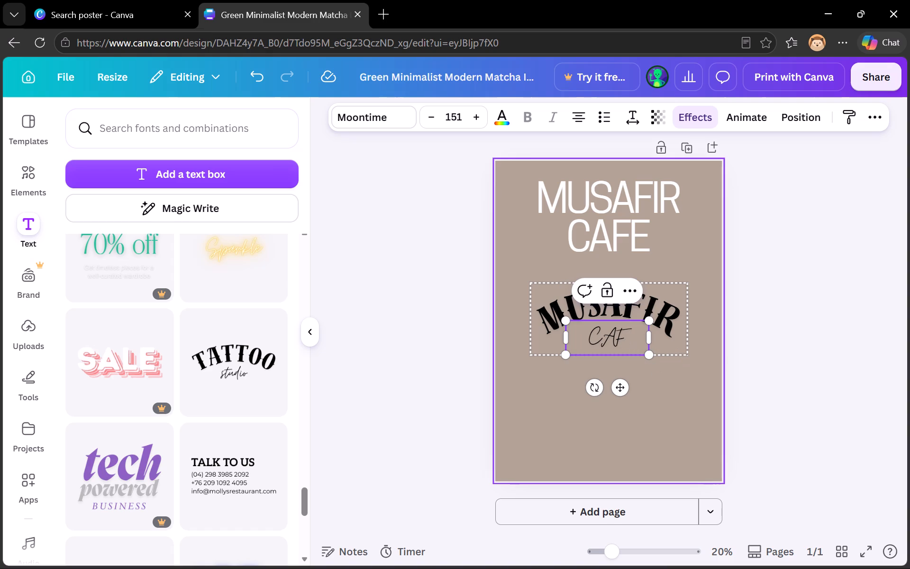
key("BackSpace")
key("BackSpace")
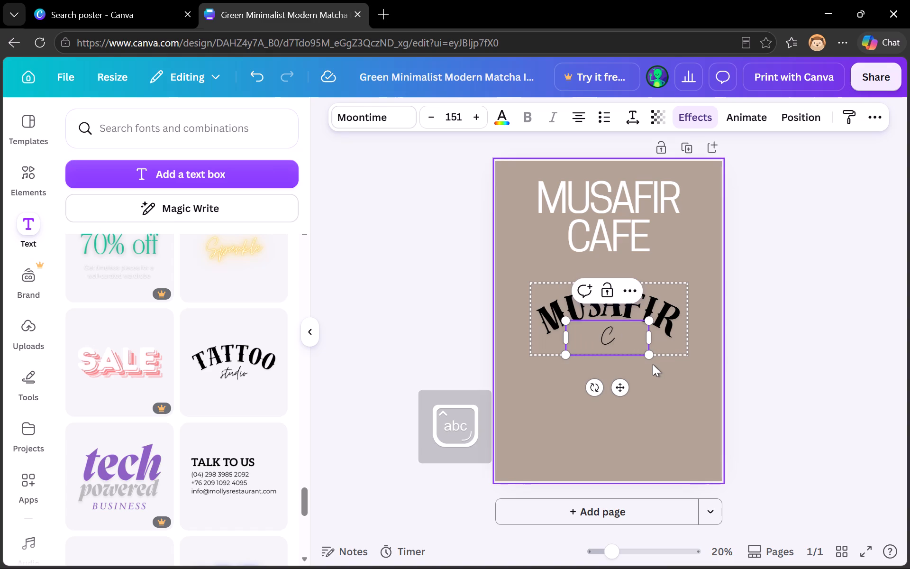
key("f")
key("BackSpace")
type("afe")
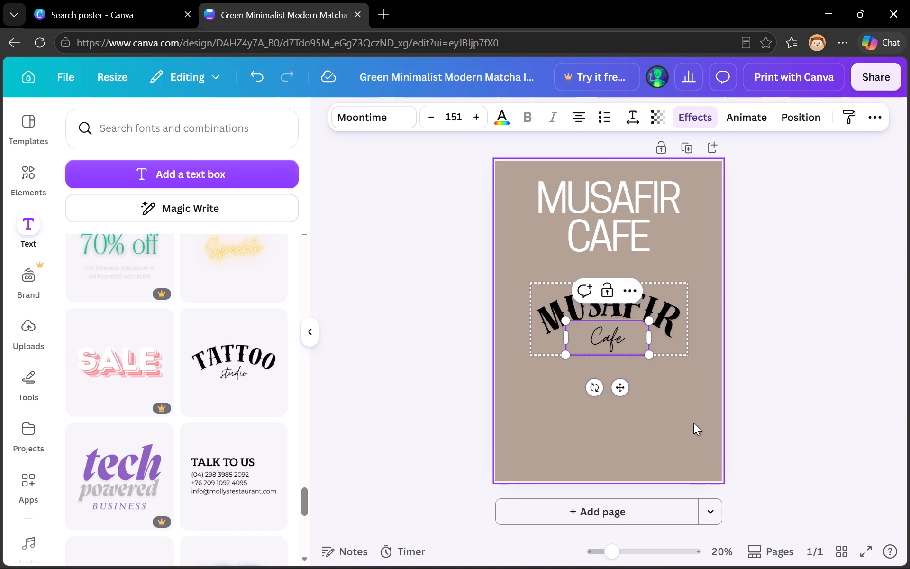
left_click(693, 423)
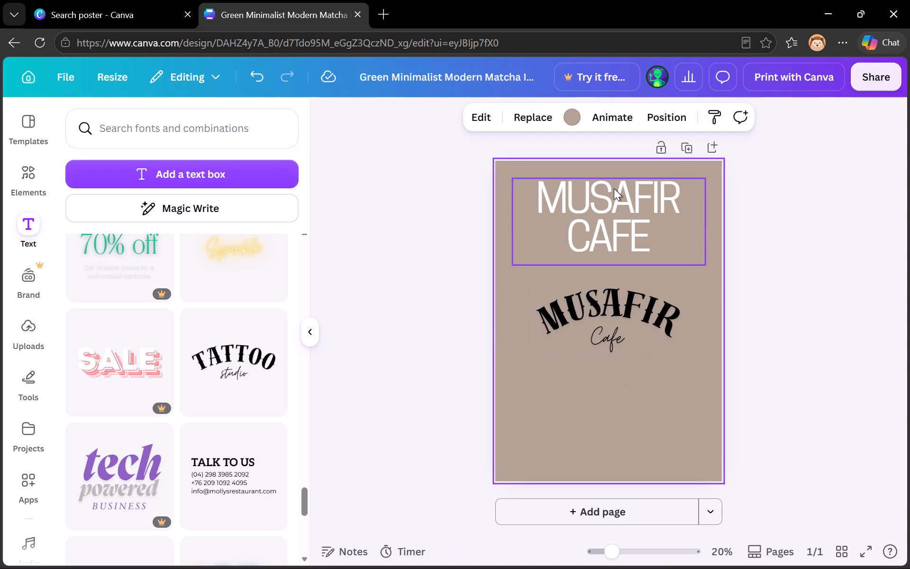
Delete the white MUSAFIR CAFE heading at the top of the poster.
left_click(614, 188)
left_click(628, 295)
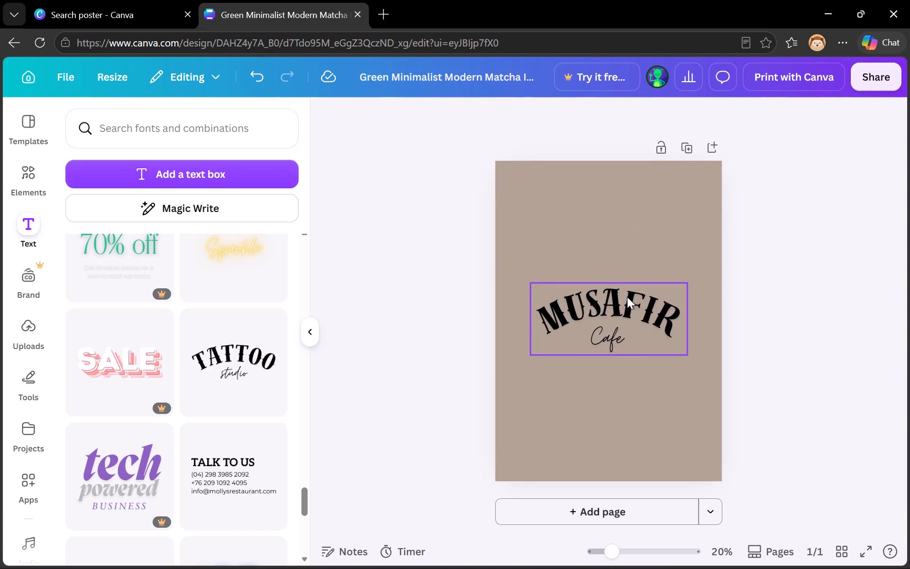
Move the arched MUSAFIR Cafe group up near the poster's top edge, keeping it centred horizontally.
left_click(623, 311)
left_click_drag(640, 327, 642, 301)
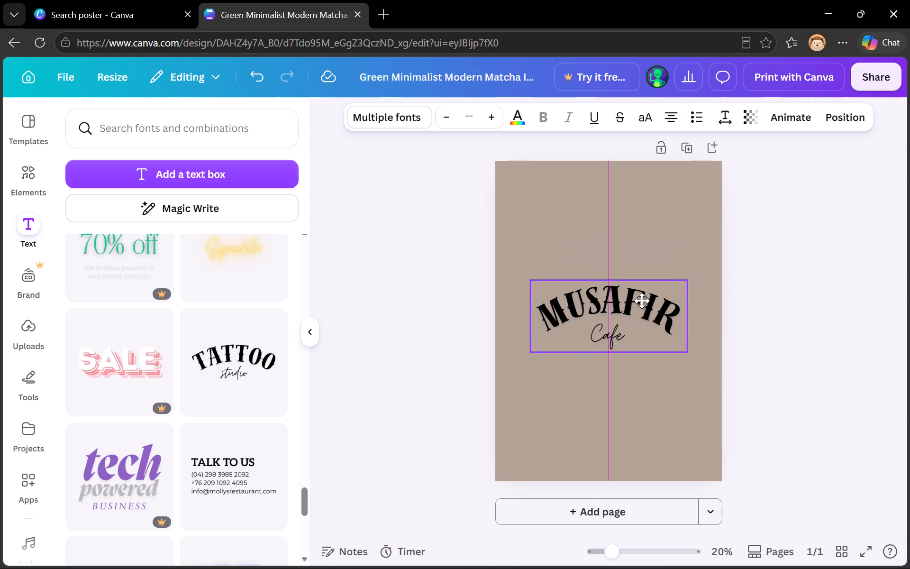
left_click_drag(642, 301, 638, 232)
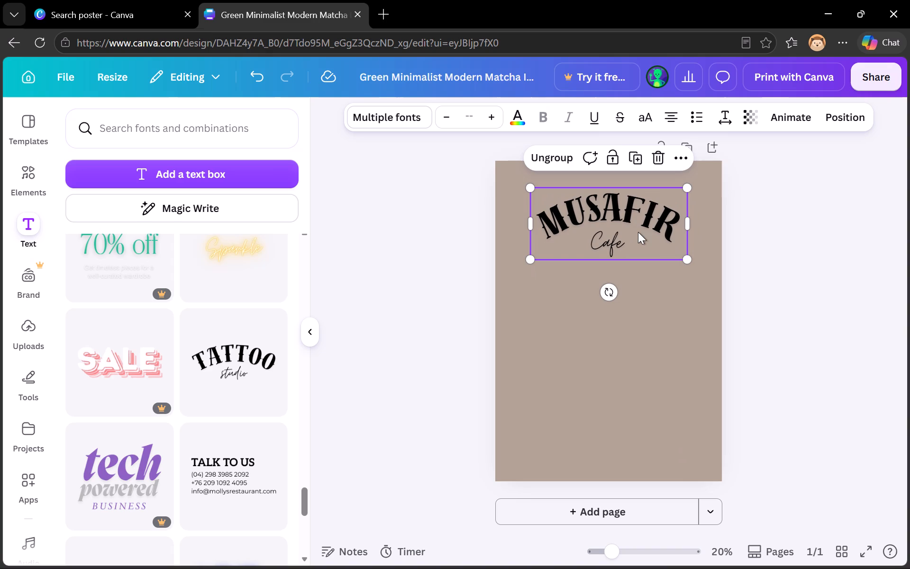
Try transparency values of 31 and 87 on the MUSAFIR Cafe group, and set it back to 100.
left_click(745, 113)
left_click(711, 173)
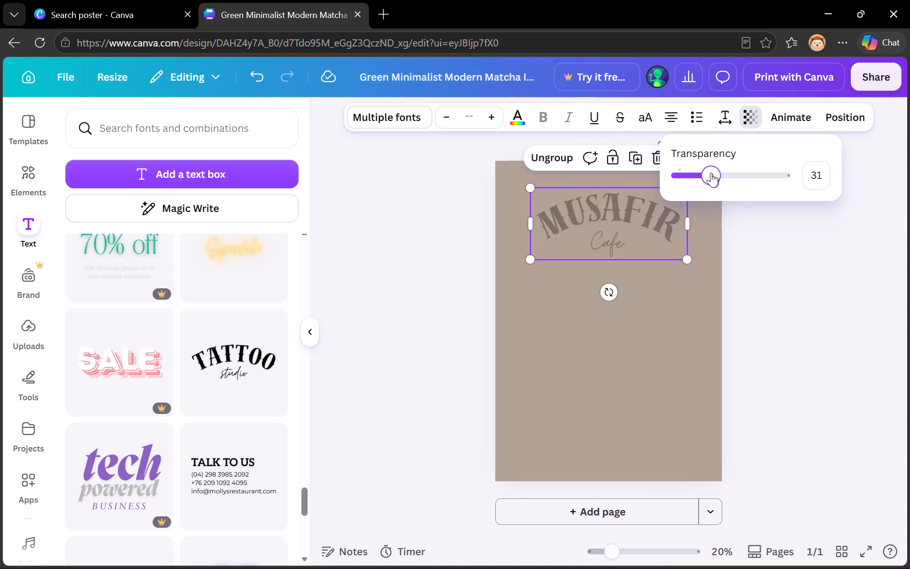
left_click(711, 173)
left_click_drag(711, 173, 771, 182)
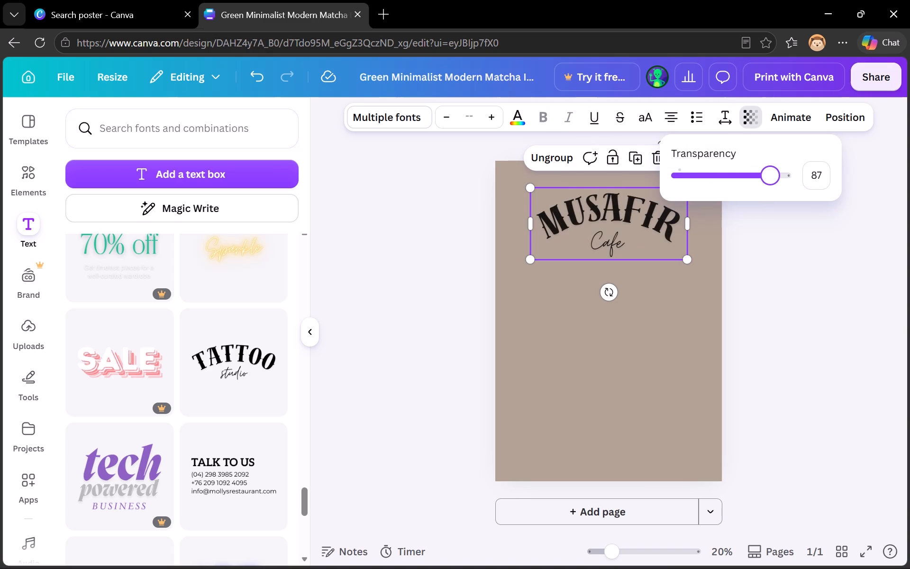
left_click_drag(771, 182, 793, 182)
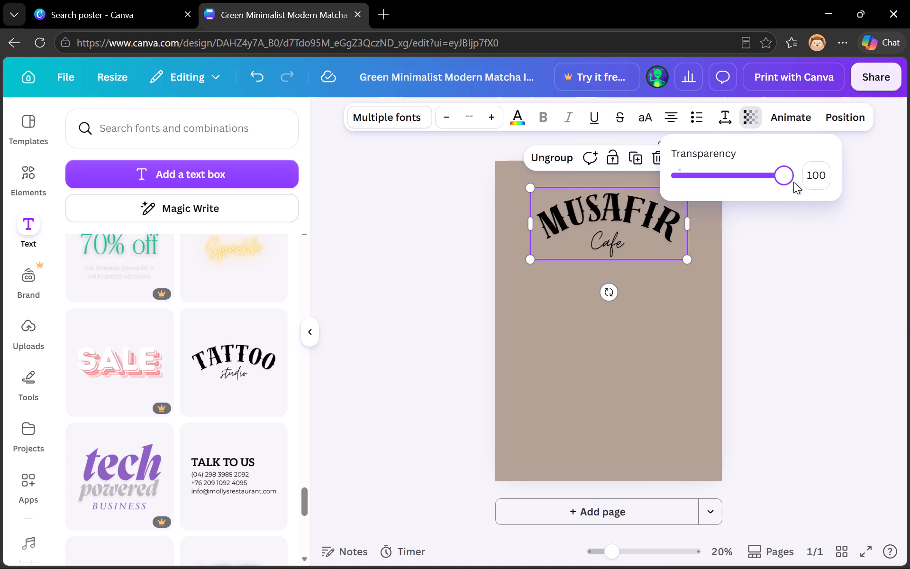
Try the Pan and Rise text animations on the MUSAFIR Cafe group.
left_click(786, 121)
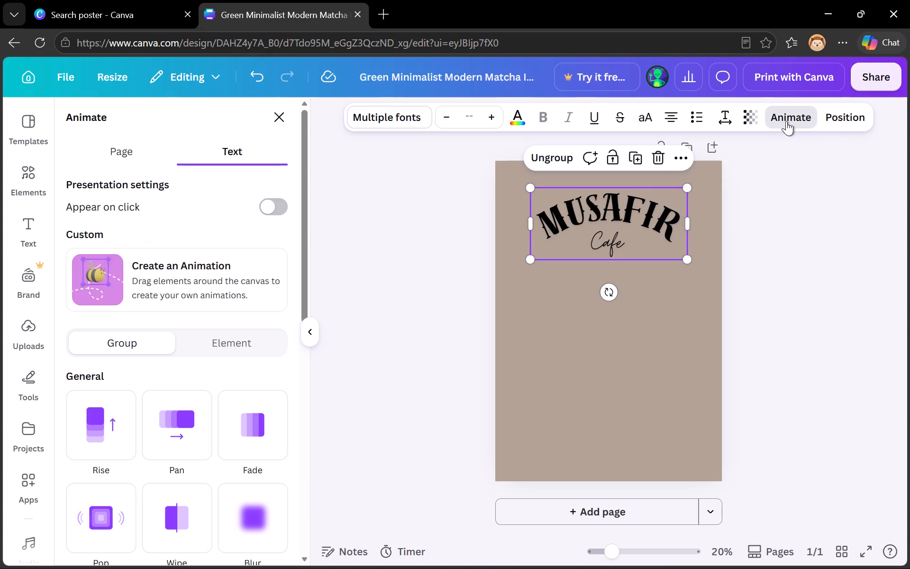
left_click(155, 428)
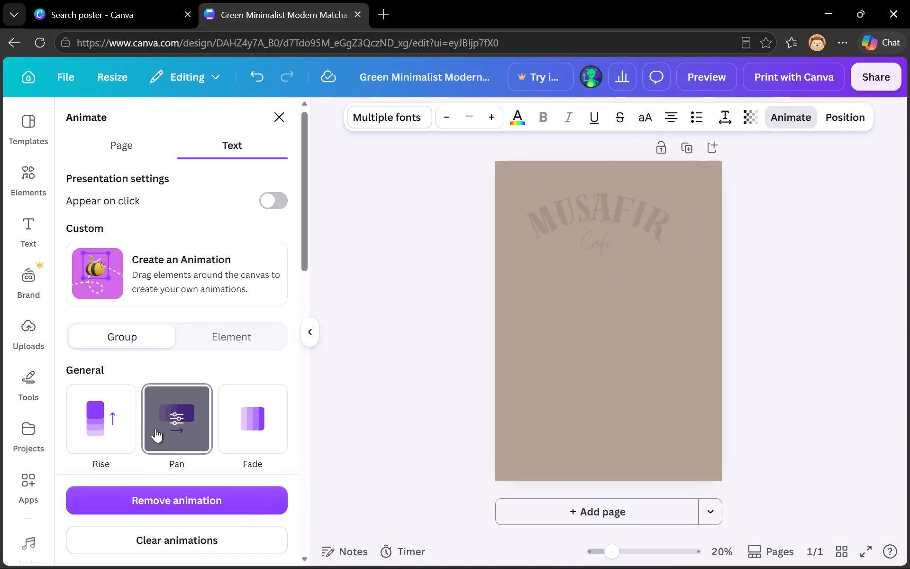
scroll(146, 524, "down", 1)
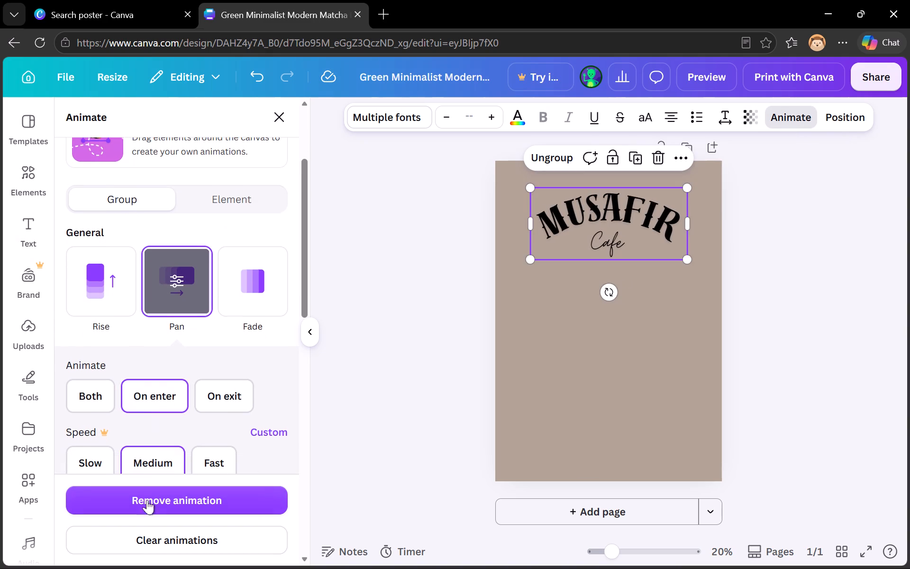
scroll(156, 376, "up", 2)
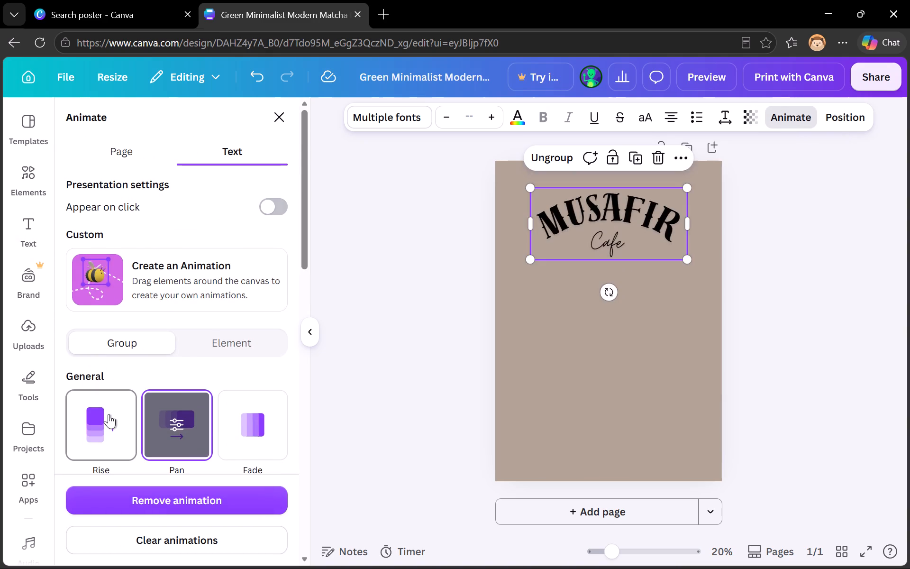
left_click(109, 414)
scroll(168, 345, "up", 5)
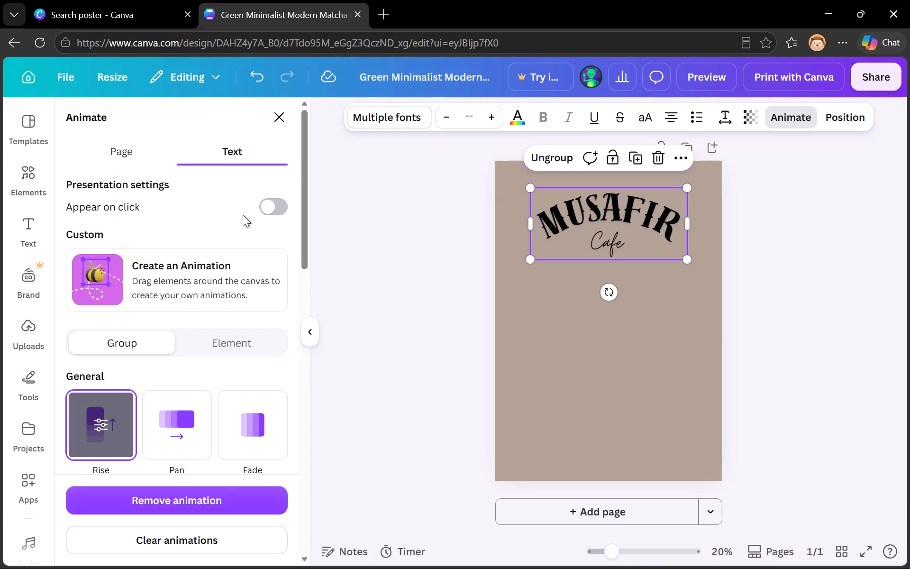
Try the Sleek page animation, and apply Simple to the page instead, set to animate Both on enter and on exit.
left_click(134, 148)
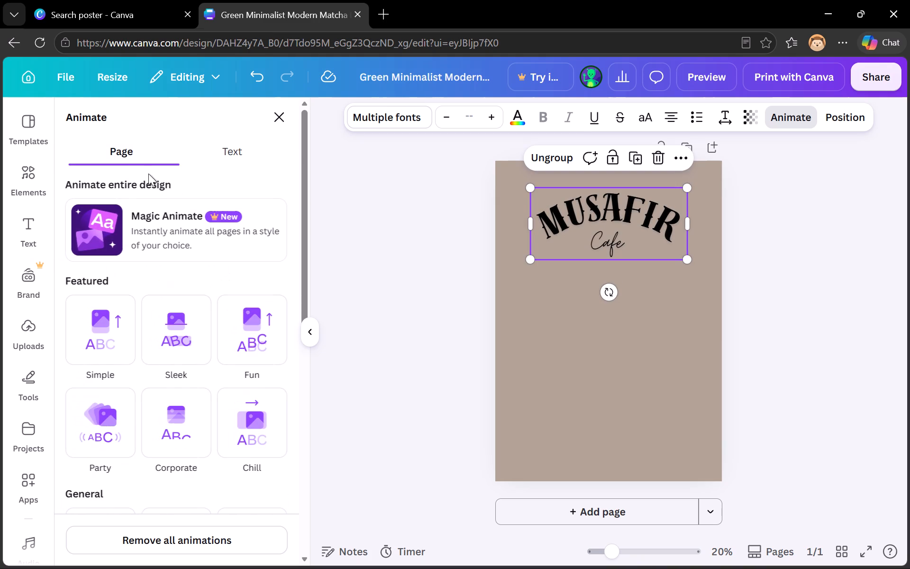
scroll(137, 314, "down", 1)
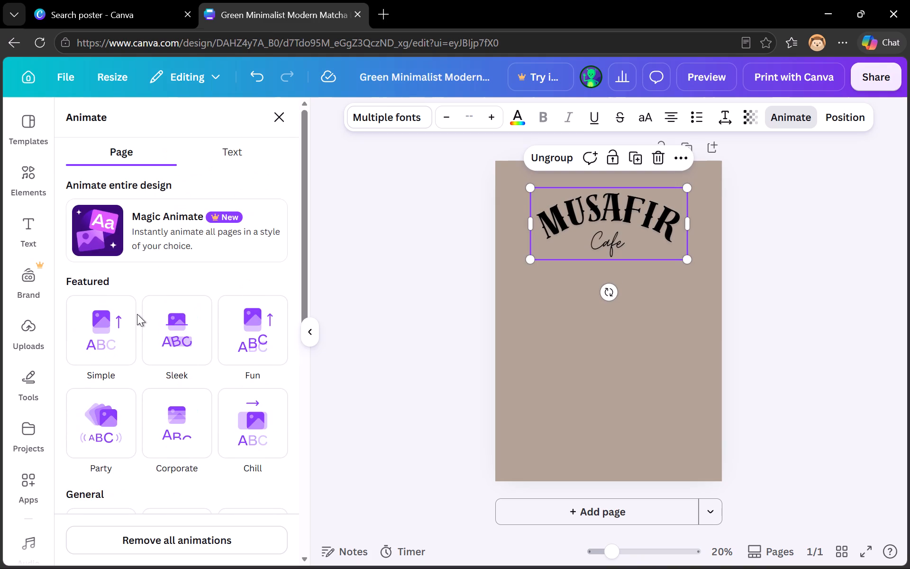
left_click(173, 324)
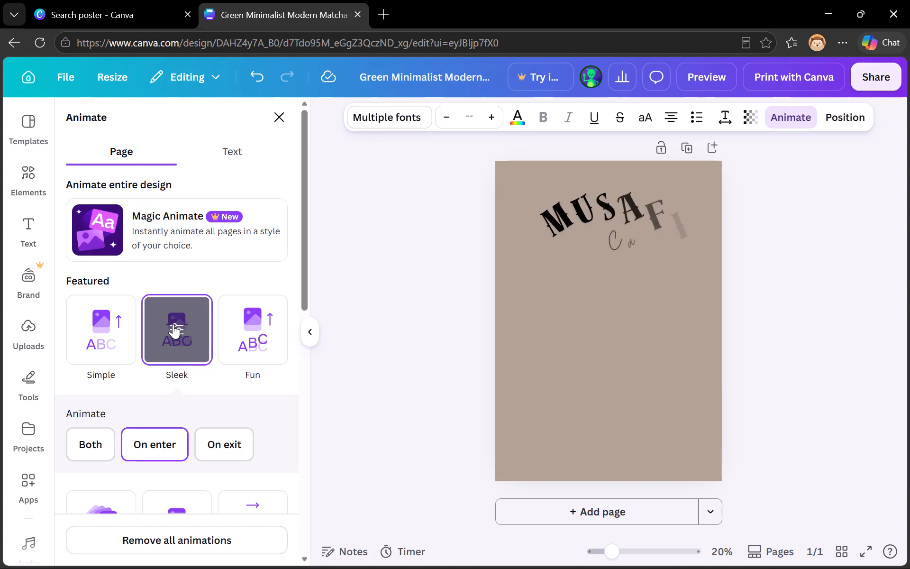
left_click(110, 319)
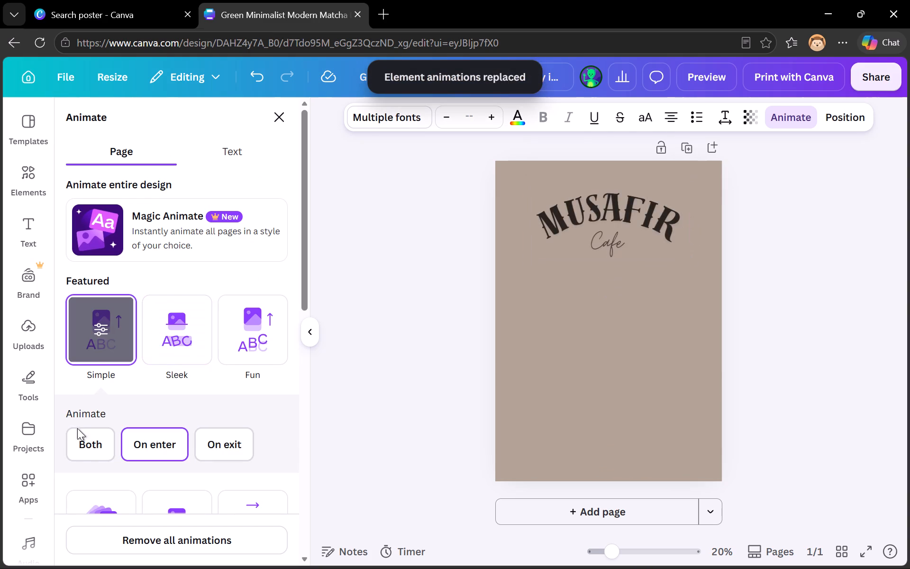
left_click(93, 445)
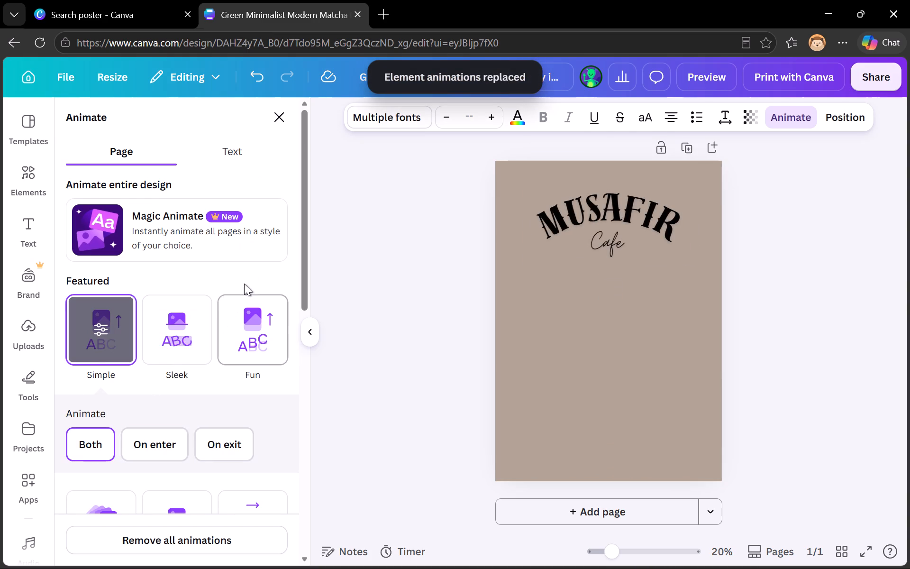
left_click(280, 122)
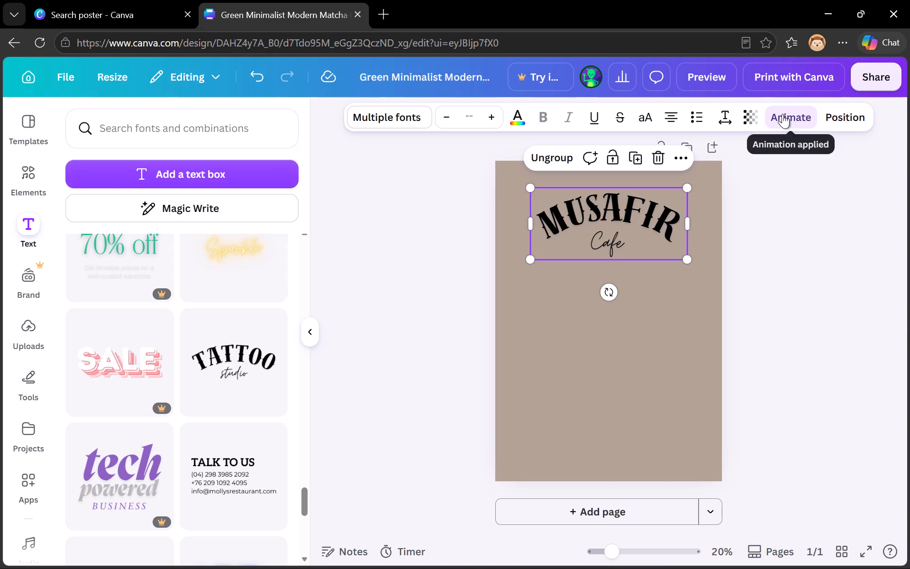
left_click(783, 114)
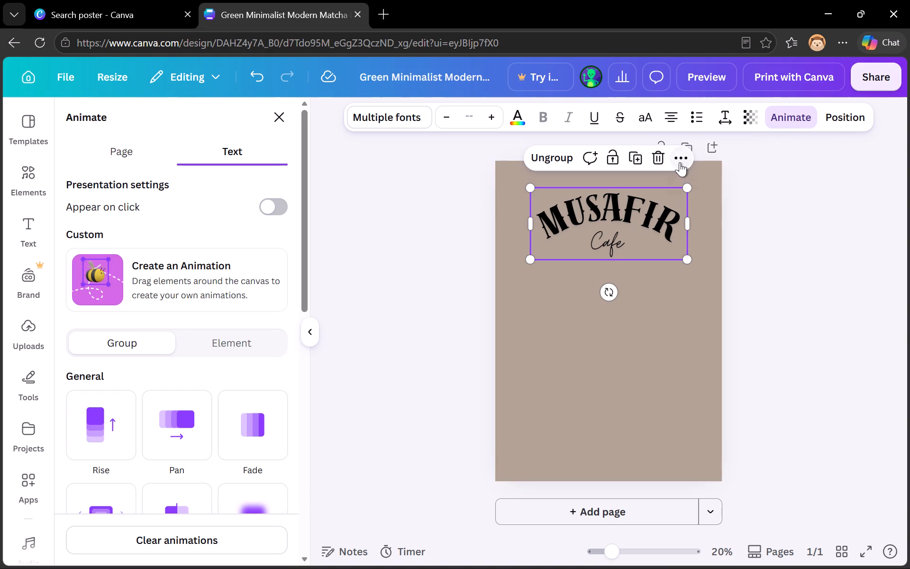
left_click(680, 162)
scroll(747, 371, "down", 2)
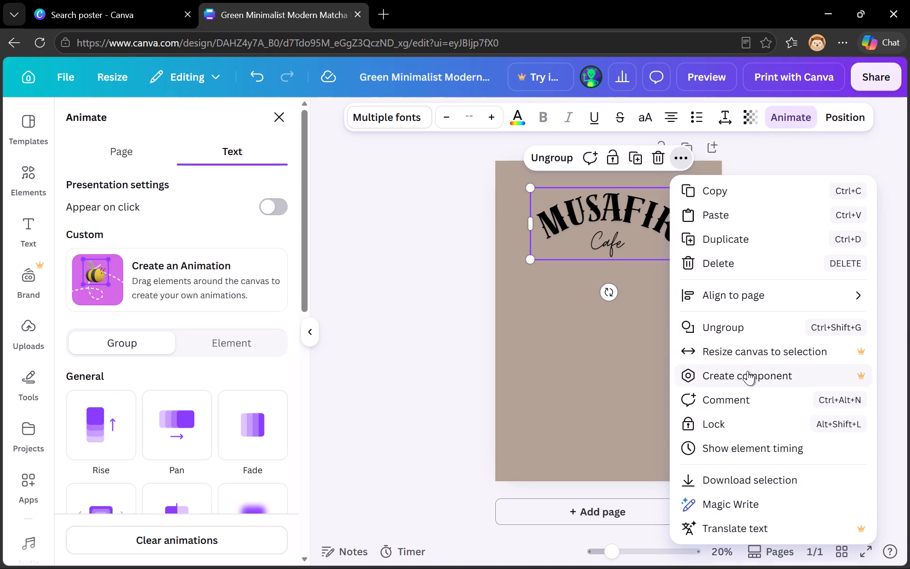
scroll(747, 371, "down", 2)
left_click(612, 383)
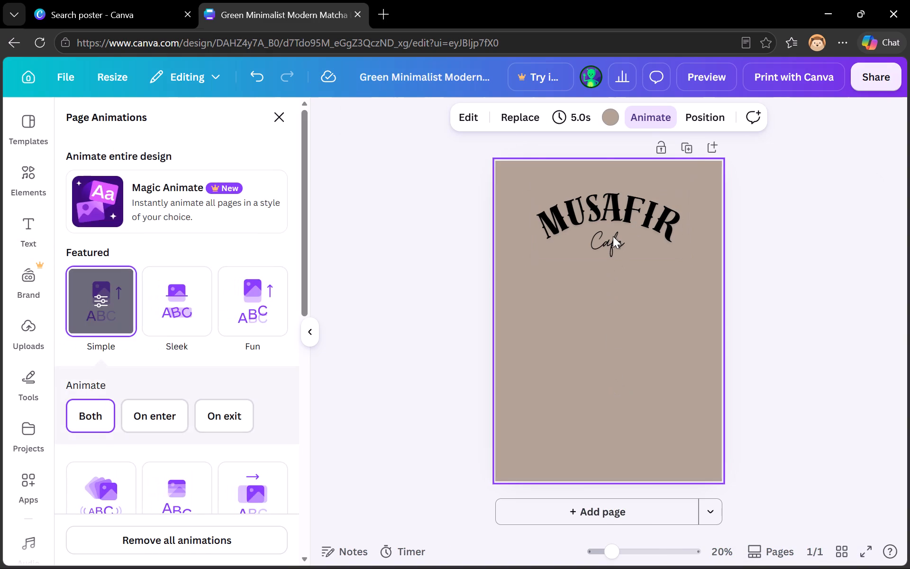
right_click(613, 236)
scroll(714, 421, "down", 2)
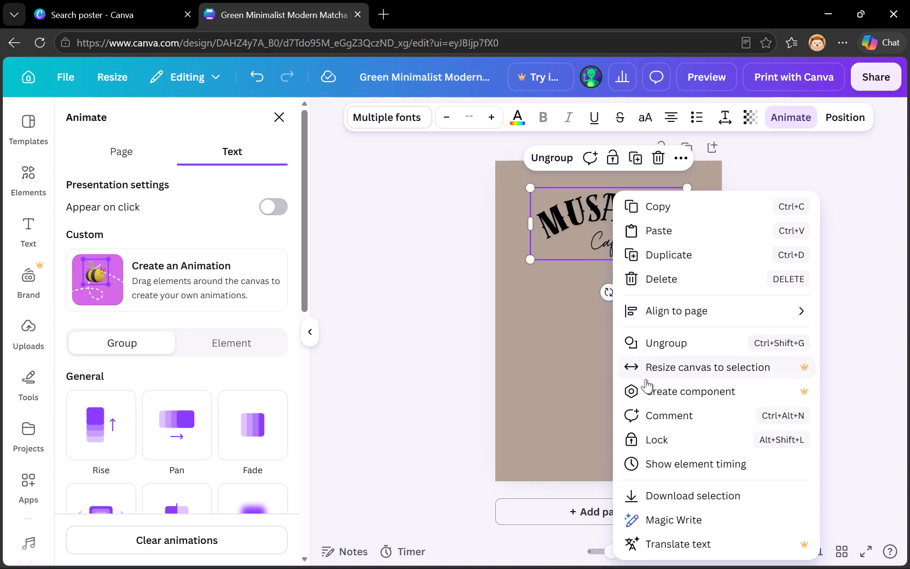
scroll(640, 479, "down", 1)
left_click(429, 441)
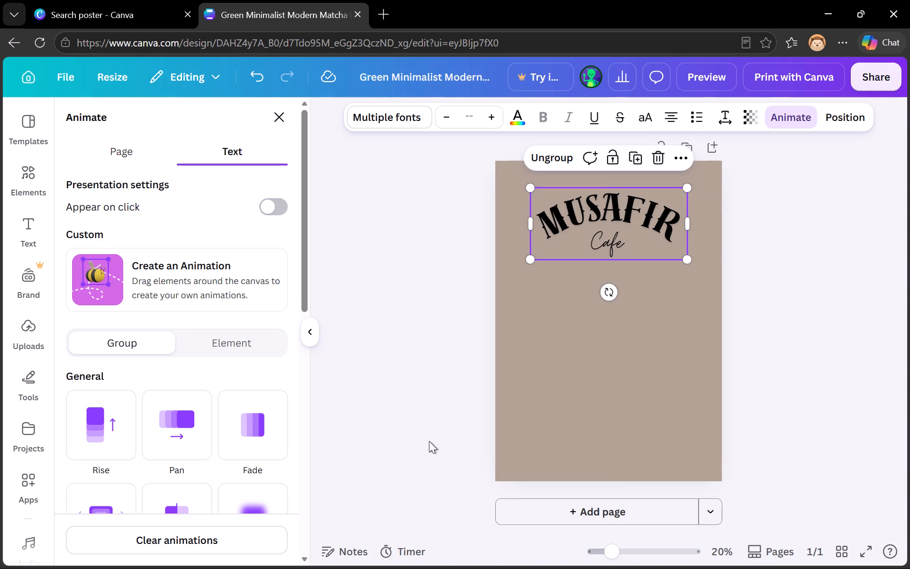
Try the dark brown from the Comfort Coffee Cup palette as page background, and apply the pale pinkish-beige from Adventure Spirit instead.
left_click(574, 381)
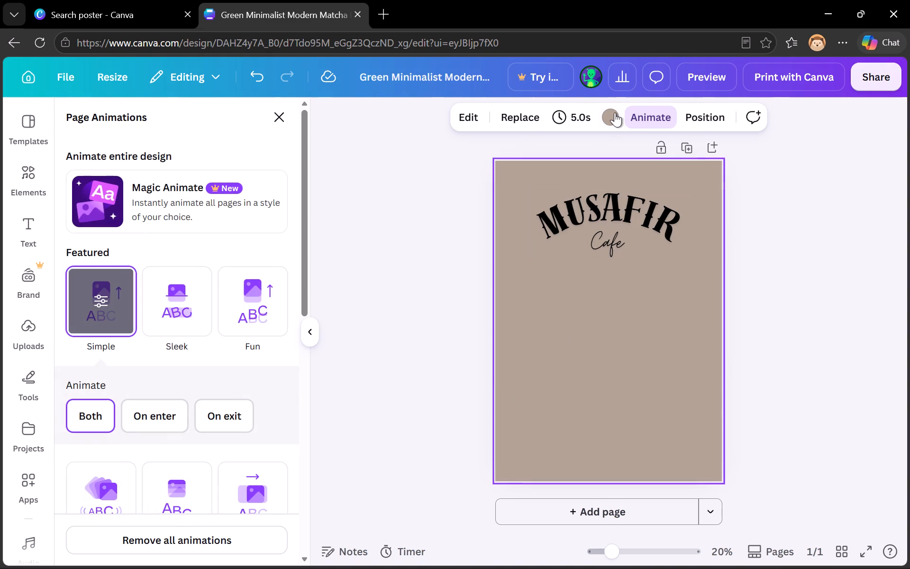
left_click(615, 110)
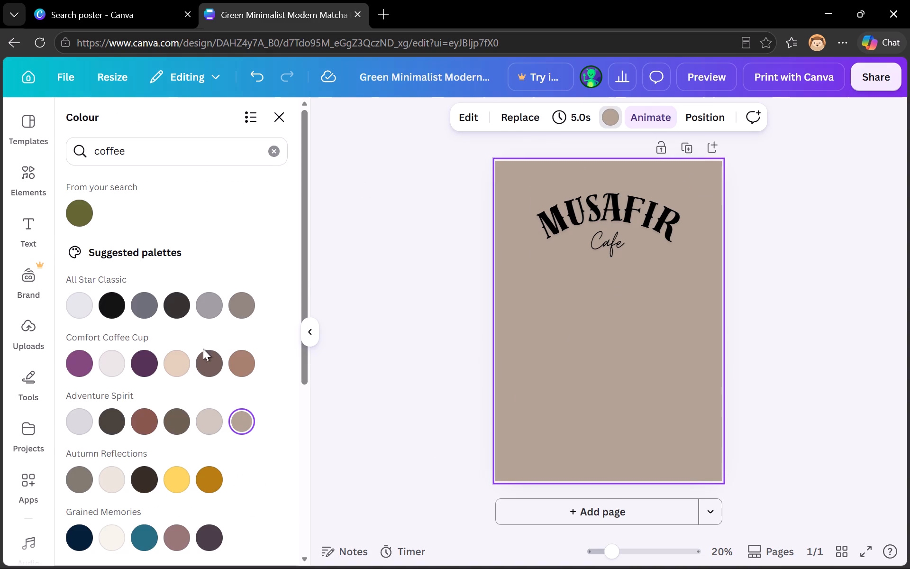
left_click(200, 363)
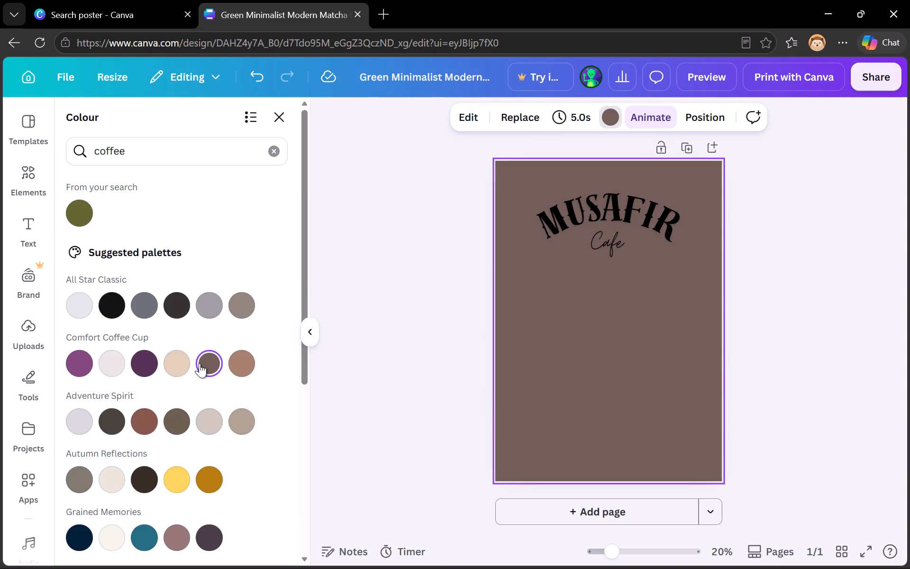
left_click(206, 430)
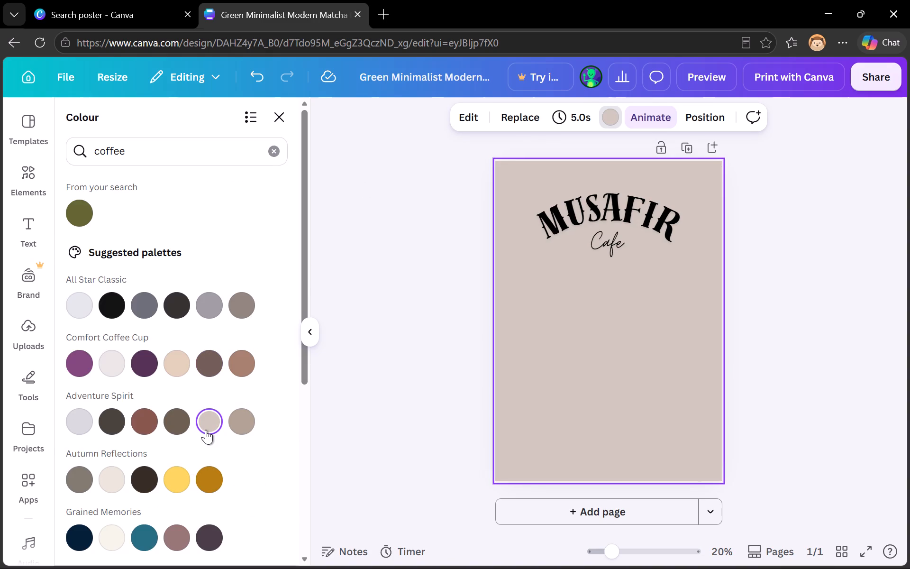
left_click(400, 351)
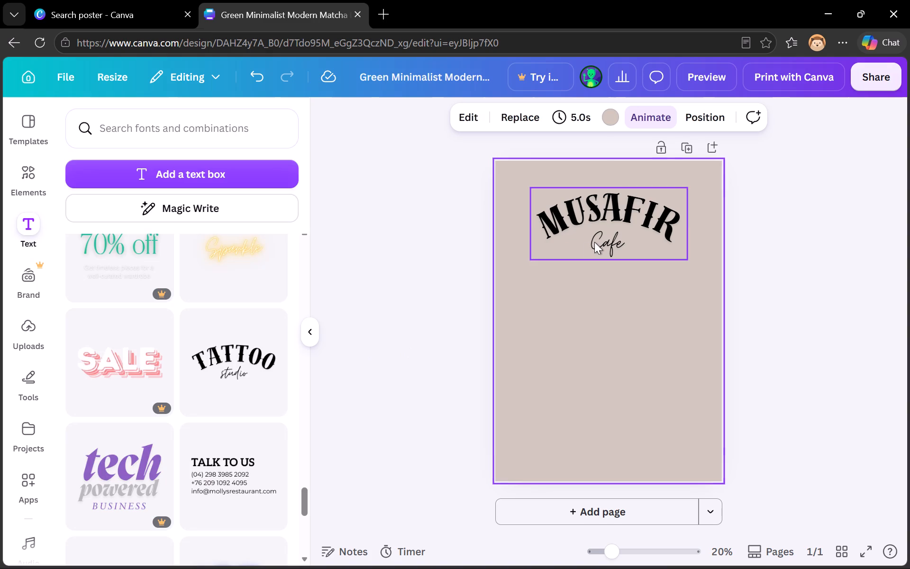
Enlarge the MUSAFIR Cafe group slightly and move it a little higher on the poster, centred horizontally.
left_click(595, 242)
left_click_drag(533, 258, 527, 264)
left_click(567, 325)
left_click_drag(596, 227, 601, 225)
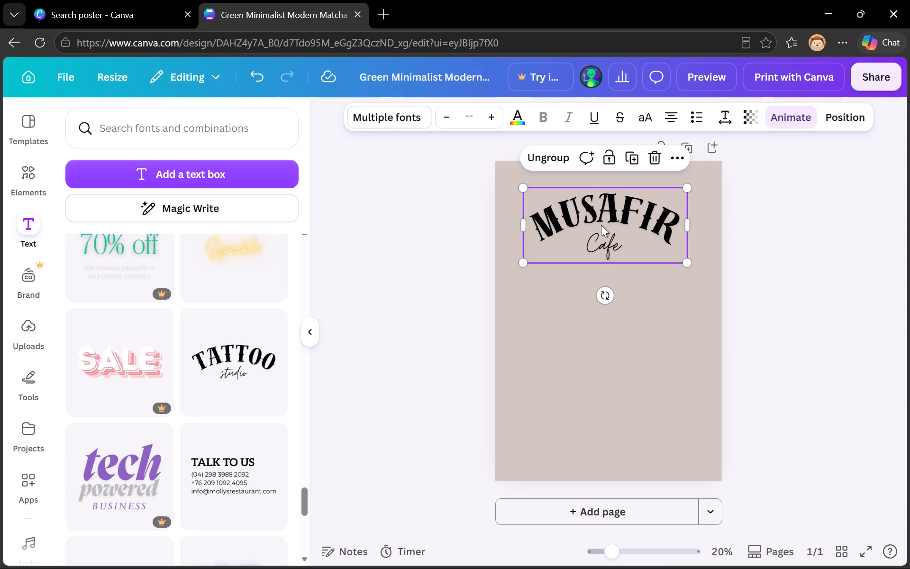
left_click_drag(601, 225, 603, 224)
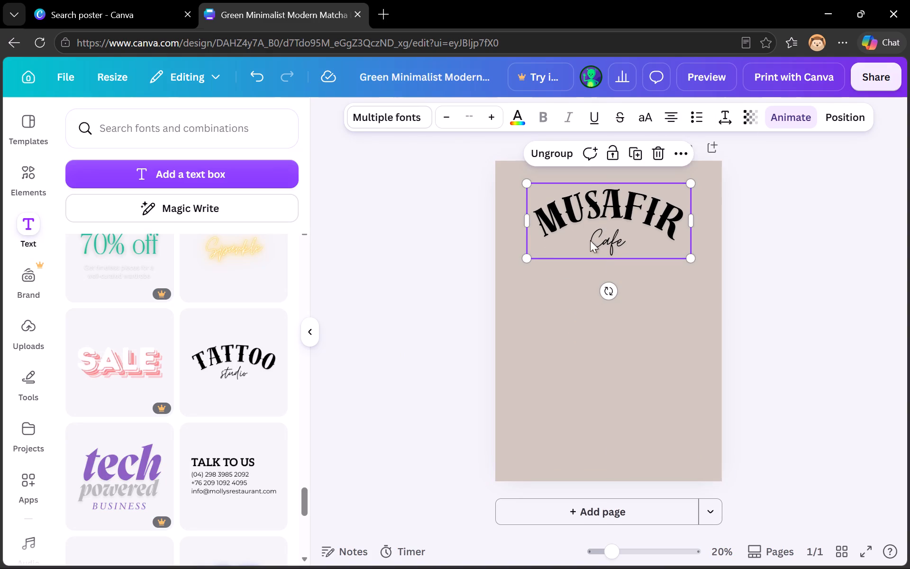
left_click(550, 351)
Look through the ready-made text combinations for another style for the poster.
scroll(260, 395, "down", 3)
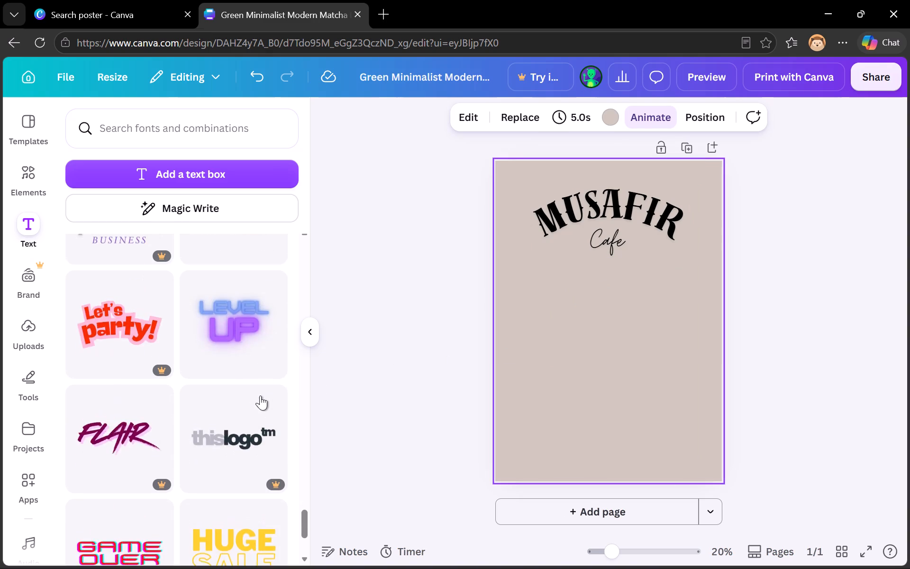
scroll(260, 395, "down", 4)
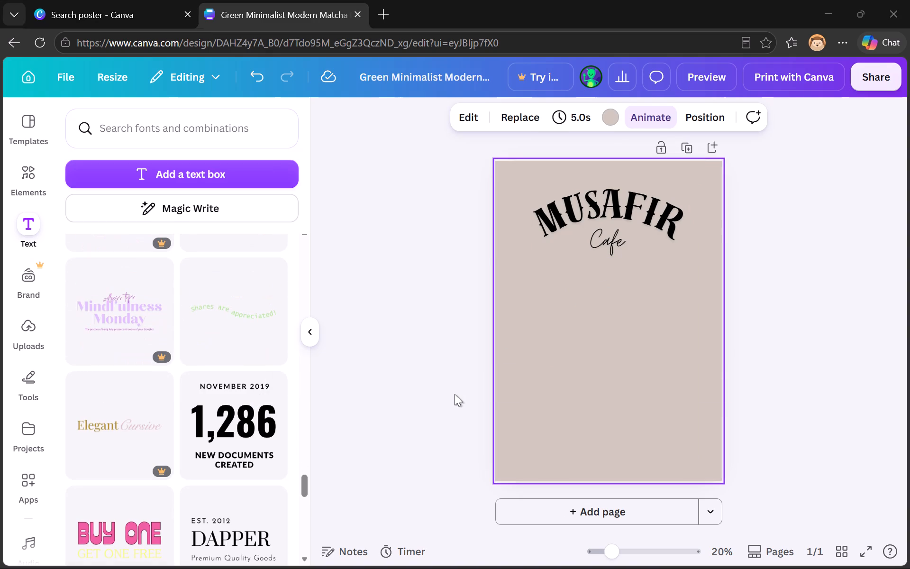
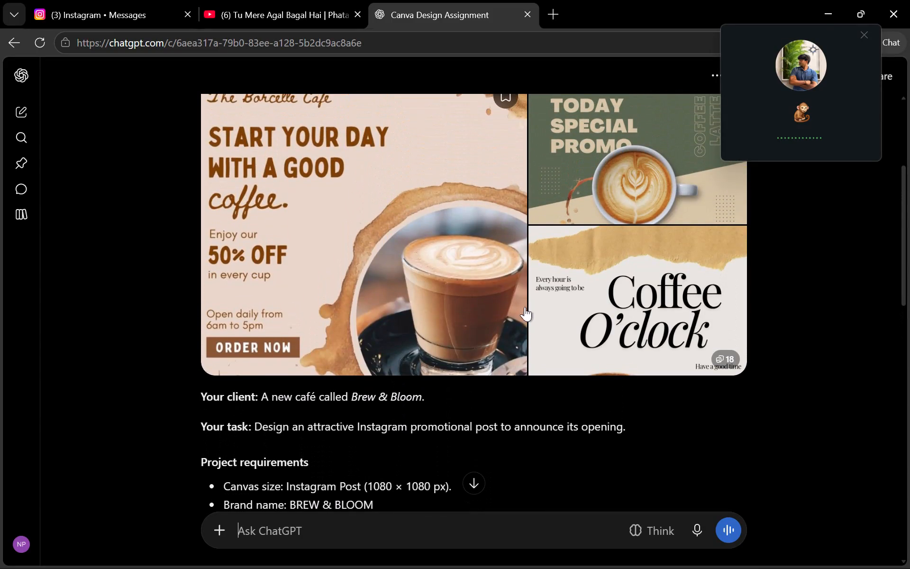
Examine the coffee promotion sample images in the assignment chat's gallery, going through to the last one and back, for poster layout ideas.
left_click(390, 225, "ctrl")
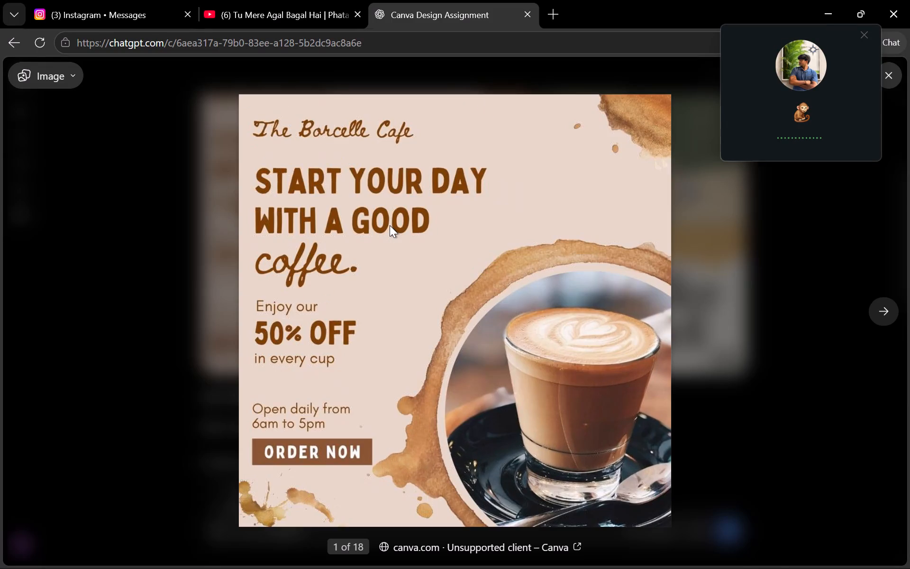
key("Right")
key("Right")
key("Right")
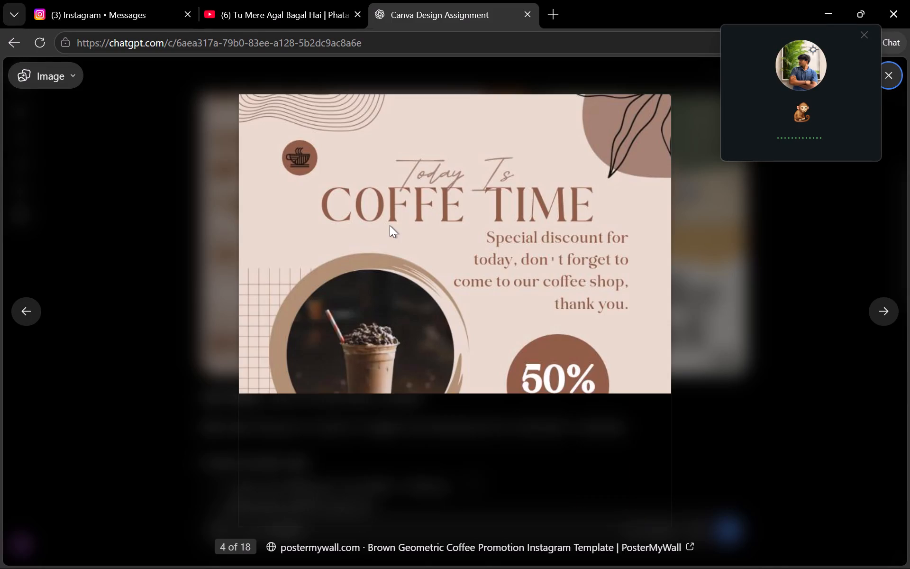
key("Right")
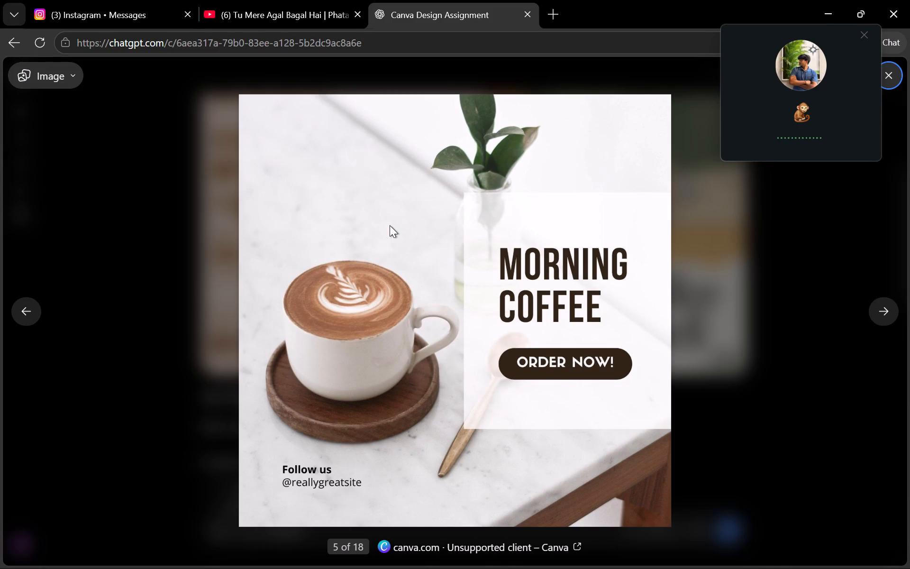
key("Right")
key("Right")
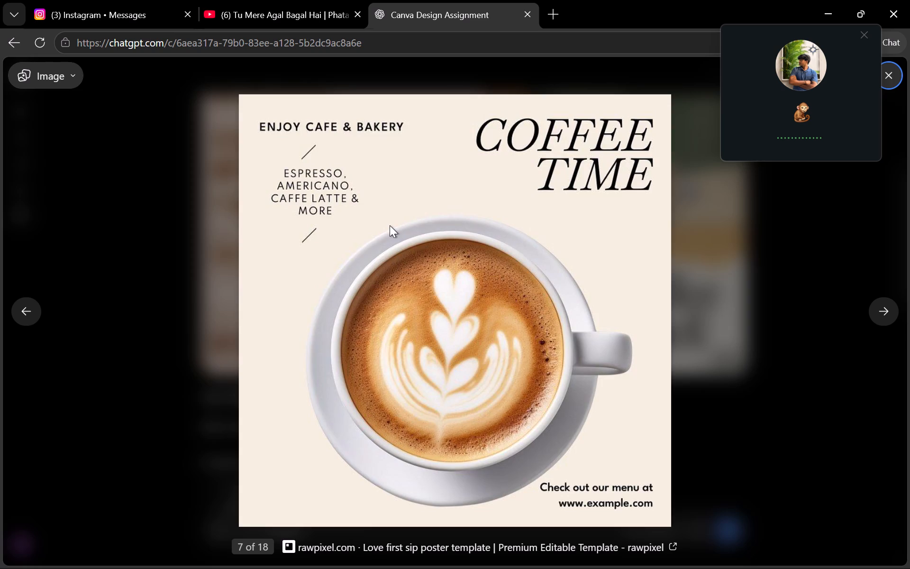
key("Right")
key("Right")
key("Right")
key("Right")
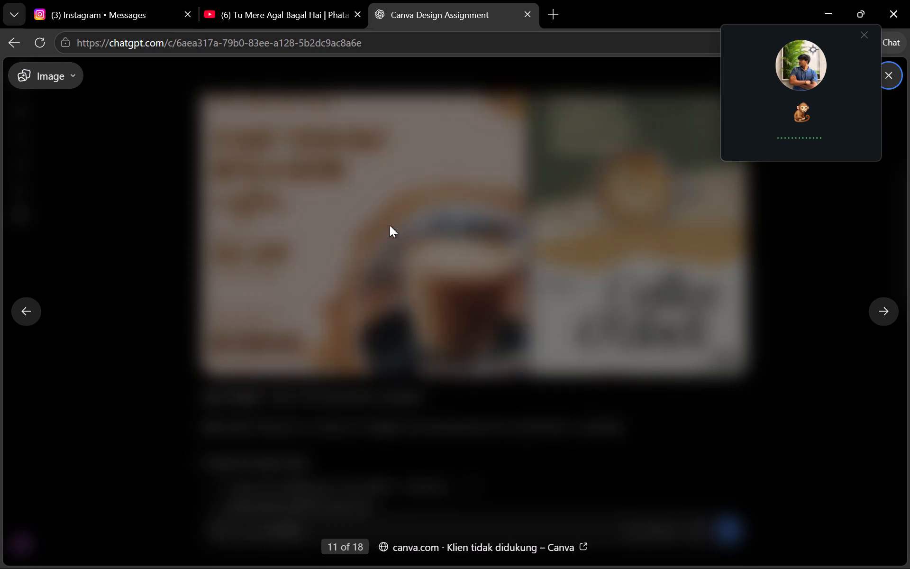
key("Right")
key("Right")
key("Right")
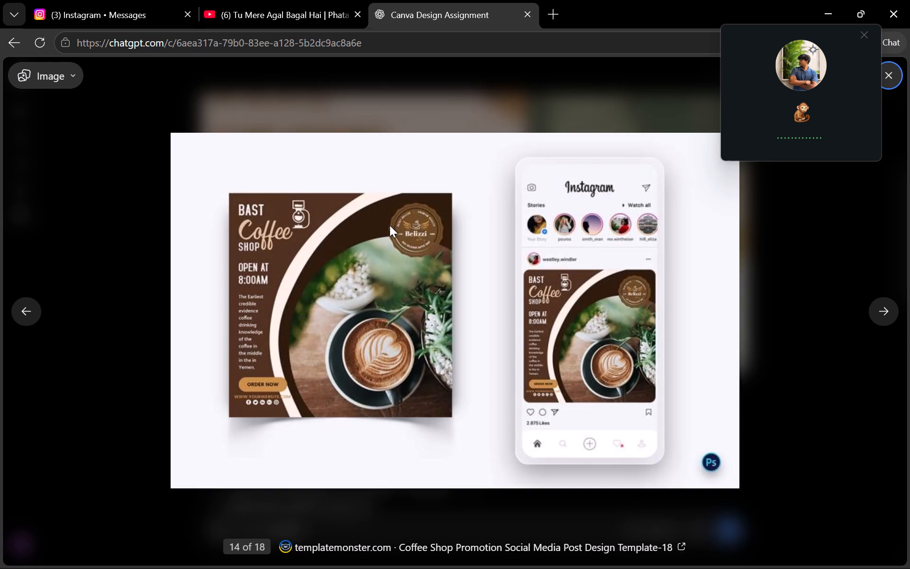
key("Right")
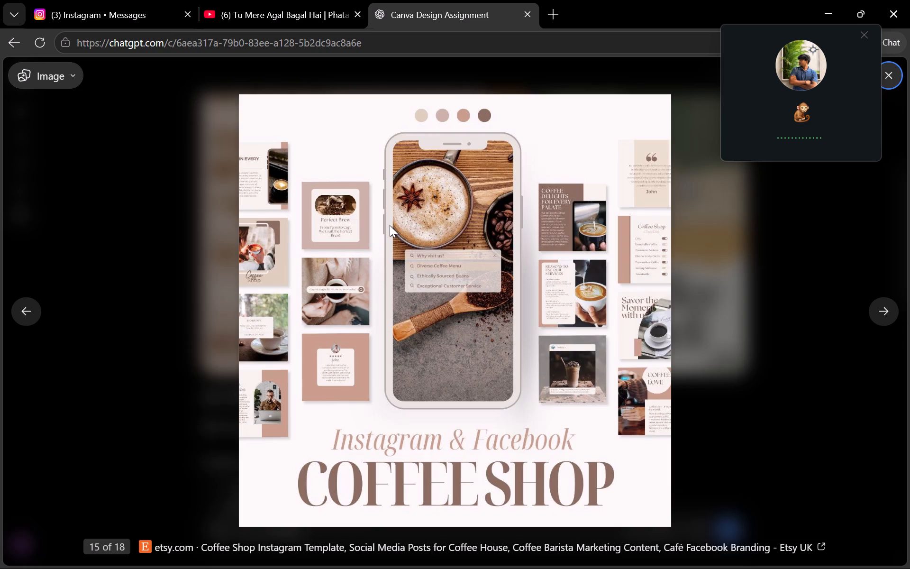
key("Right")
key("Right")
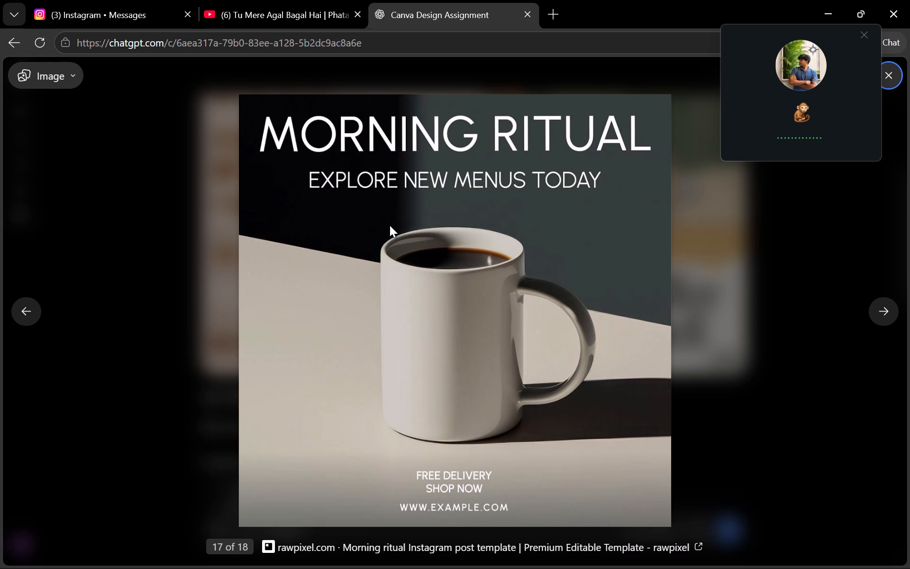
key("Right")
key("Right")
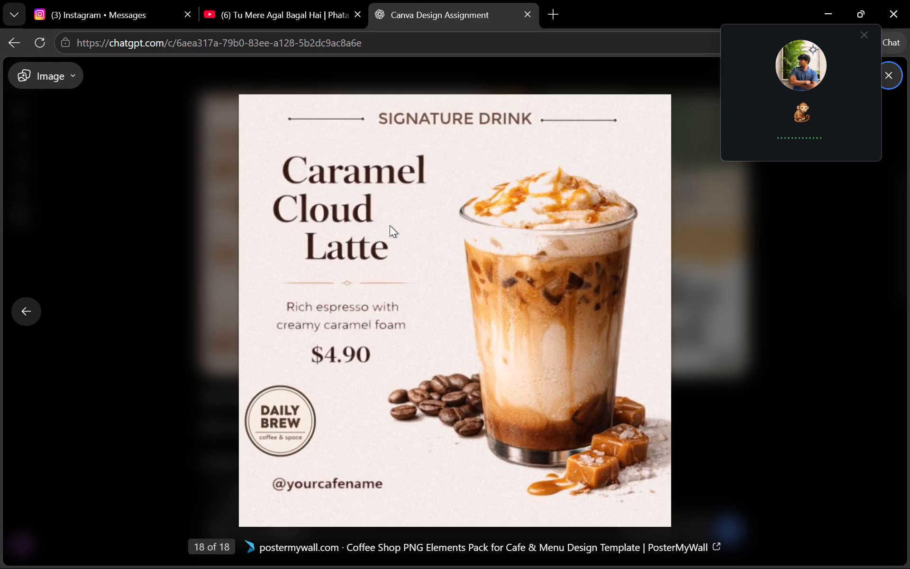
key("Right")
key("Left")
key("Left")
key("Left")
key("Left")
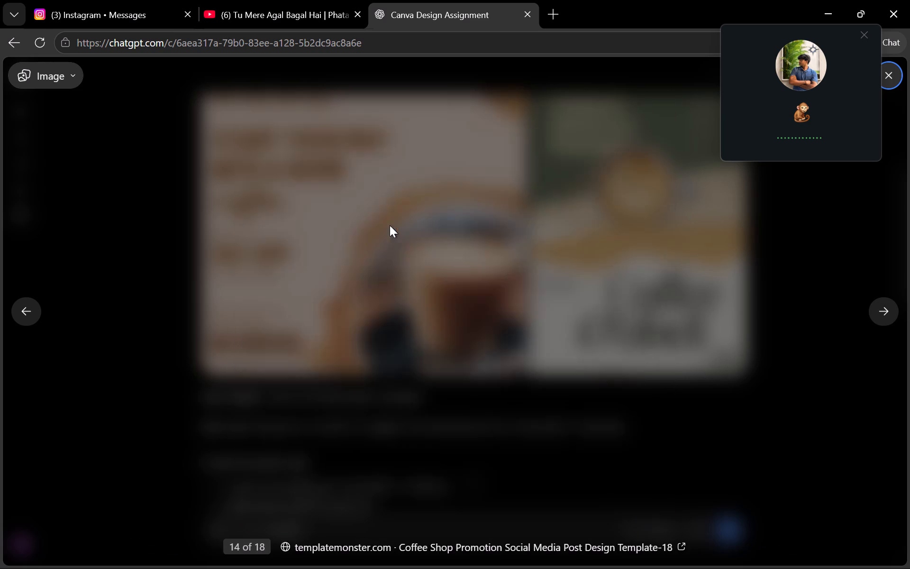
key("Left")
key("Left")
key("Left")
key("Left")
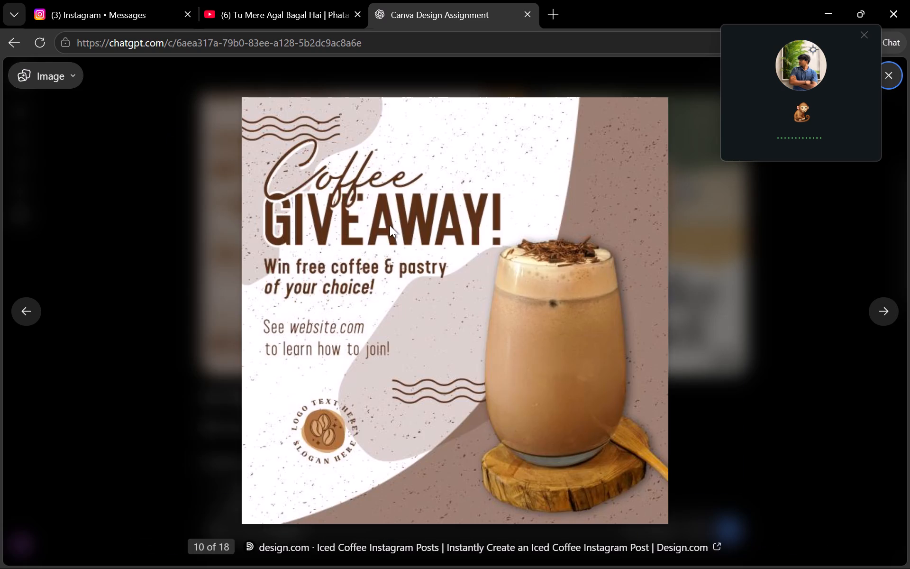
key("Left")
key("Left")
key("Left")
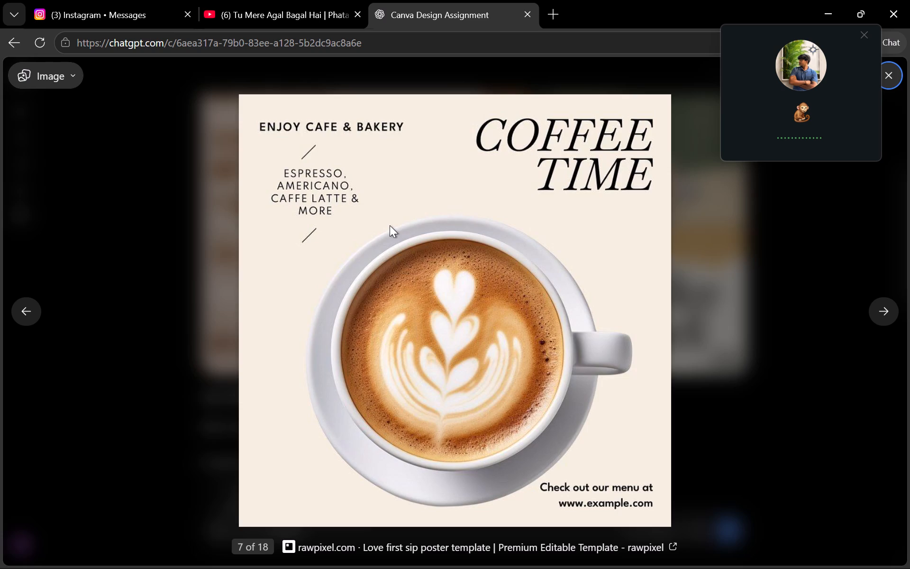
key("Left")
key("Left")
key("Left")
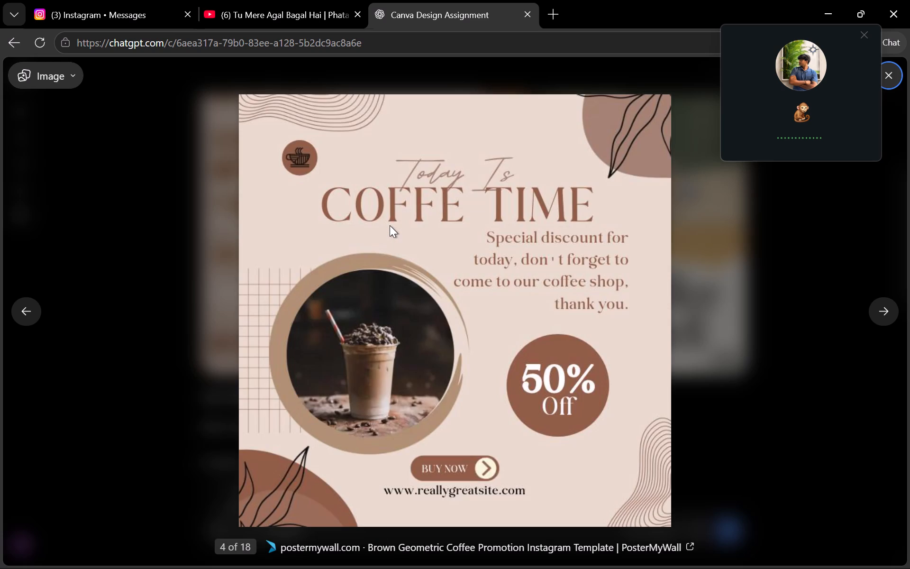
key("Left")
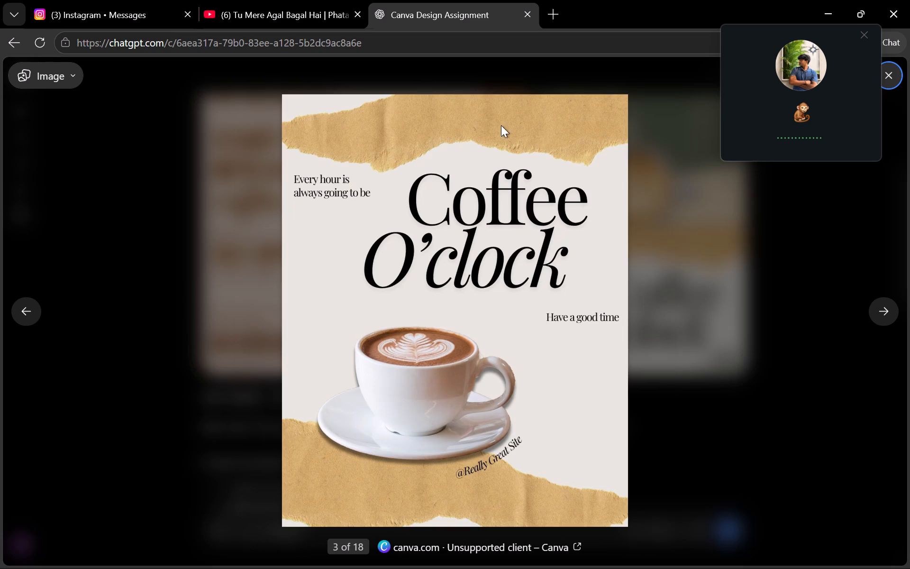
left_click(894, 65, "ctrl")
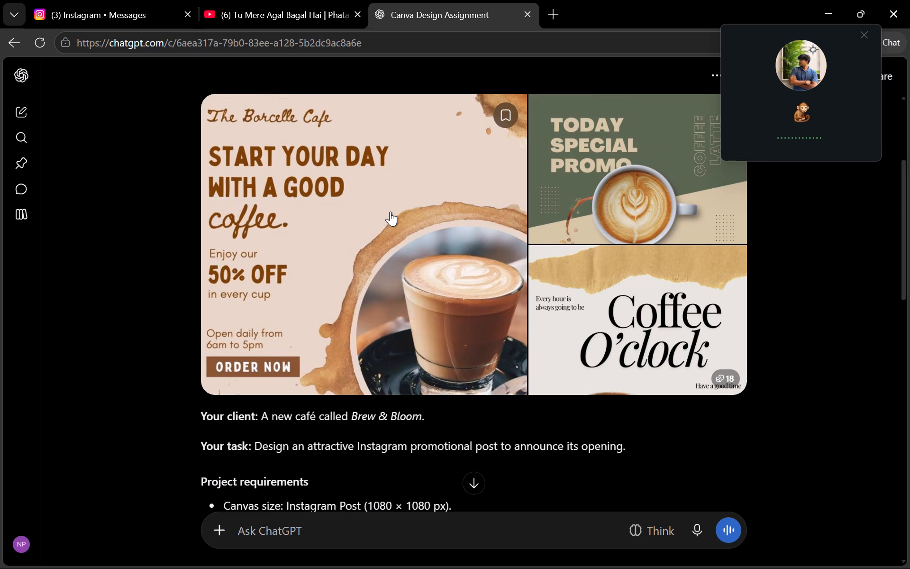
Switch back to the MUSAFIR Cafe poster in Canva and add a second, blank page below it.
key("ctrl+super+Left")
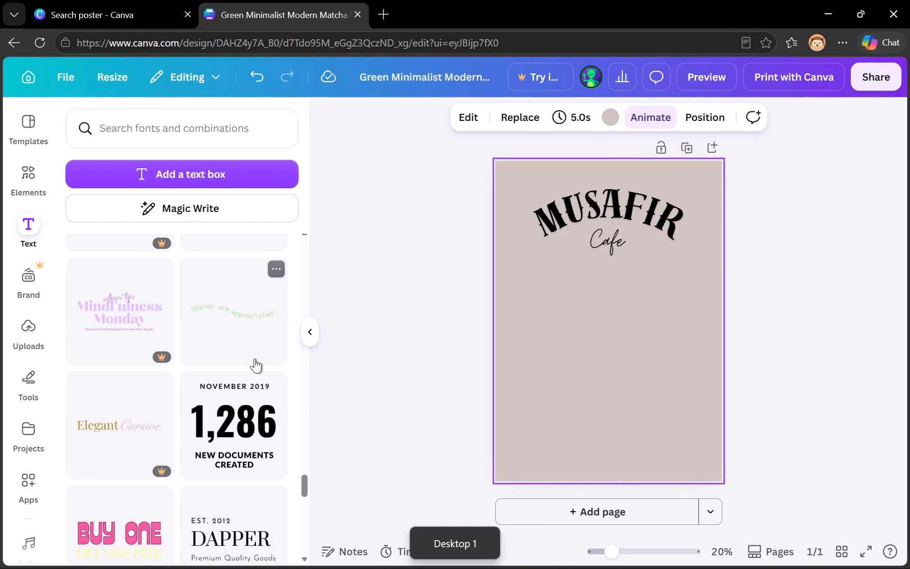
left_click(539, 506)
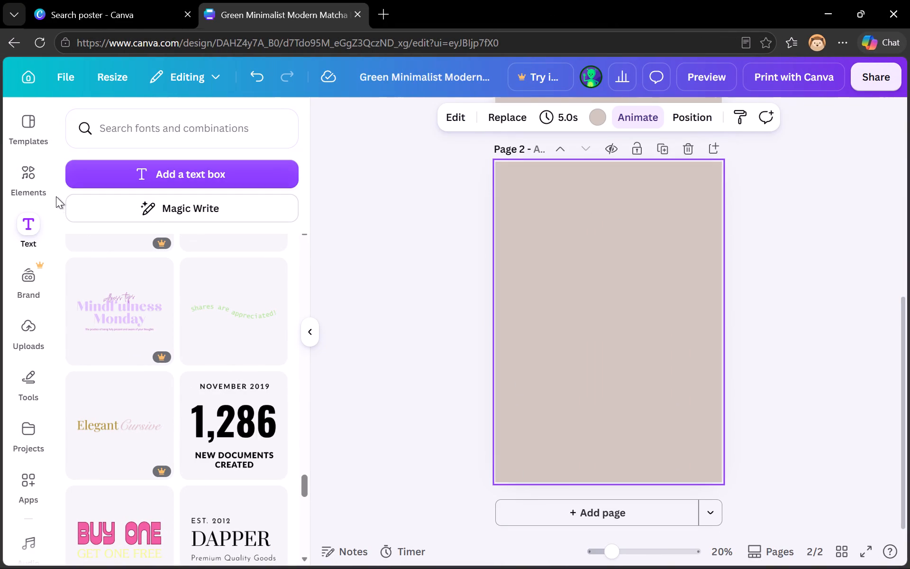
Browse the coffee and matcha poster templates for a design to use on the new page.
left_click(33, 125)
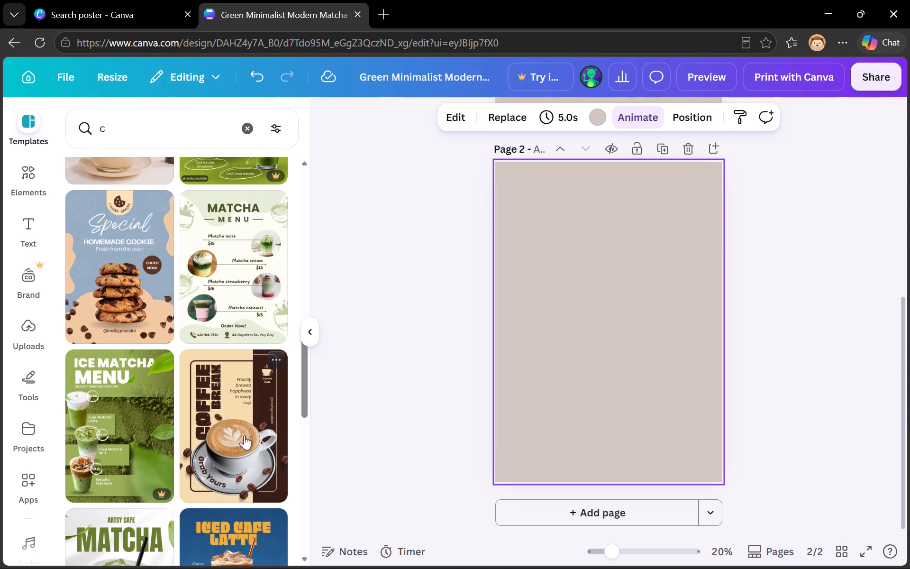
Apply the Coffee Break template with the latte cup and coffee beans to page 2.
scroll(246, 449, "down", 2)
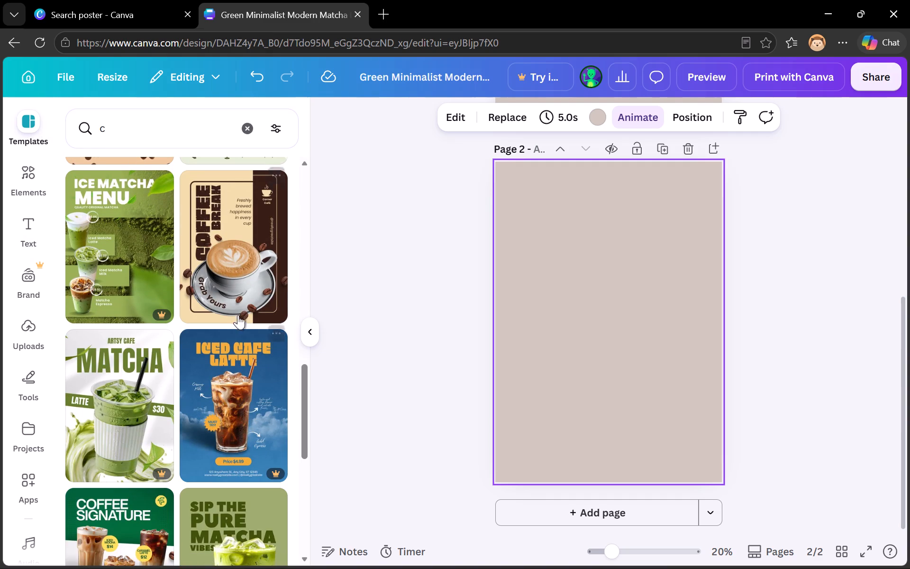
left_click(232, 294)
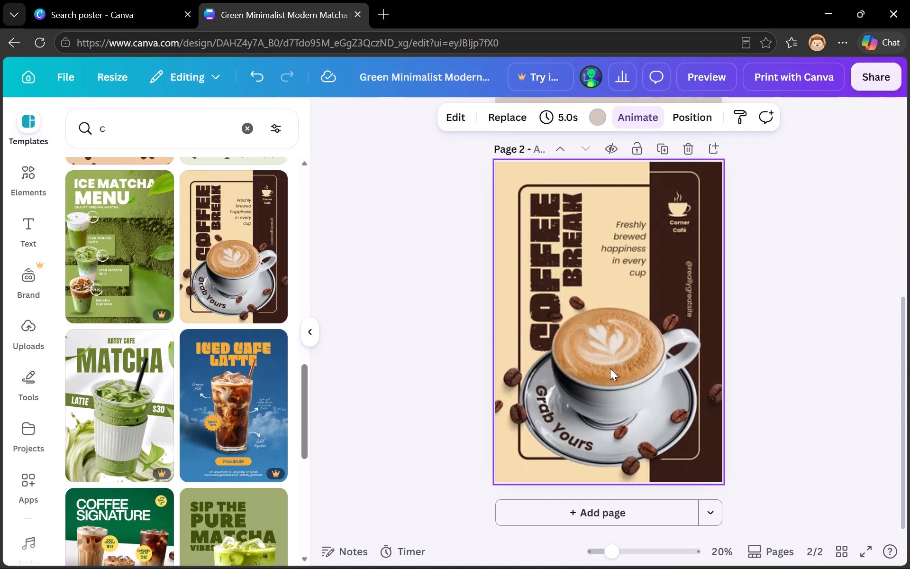
Move the coffee cup and saucer image from page 2 onto page 1, below the MUSAFIR Cafe title.
left_click(610, 368)
left_click_drag(637, 422, 636, 418)
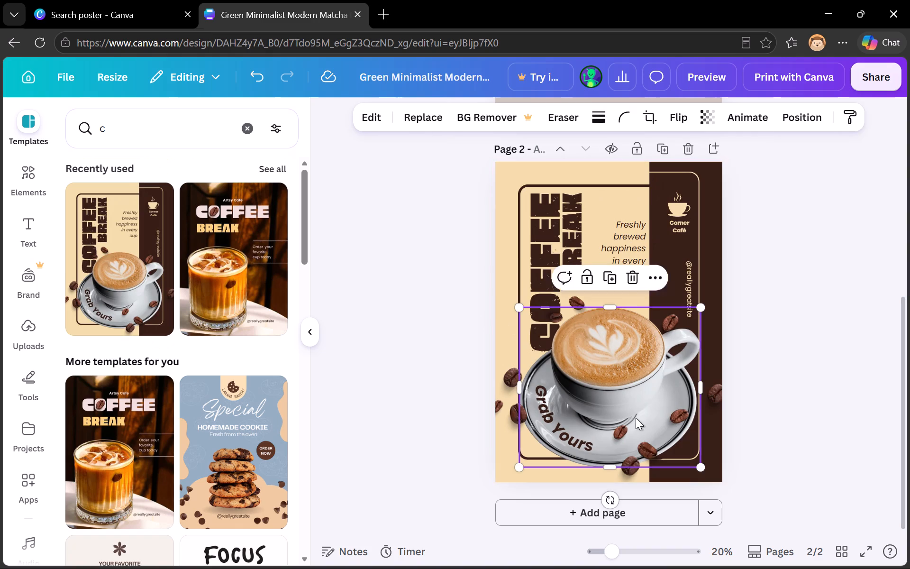
left_click_drag(636, 418, 626, 317)
scroll(630, 404, "up", 3)
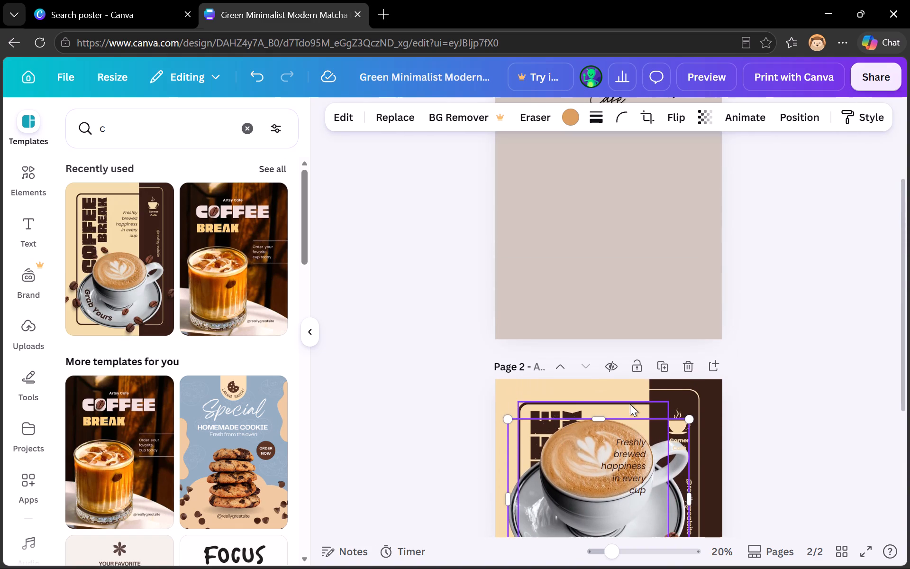
scroll(630, 404, "up", 1)
left_click_drag(525, 444, 536, 175)
scroll(546, 363, "up", 1)
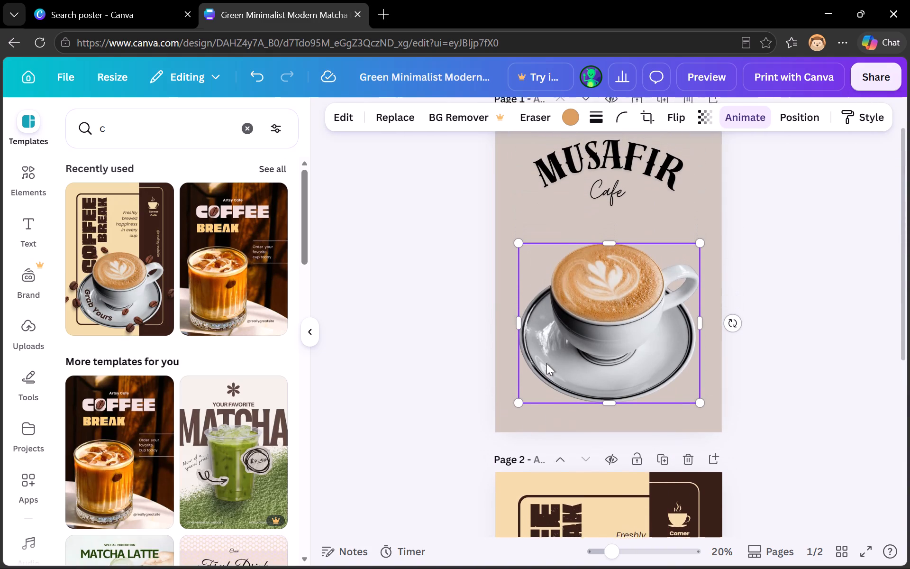
scroll(546, 363, "up", 2)
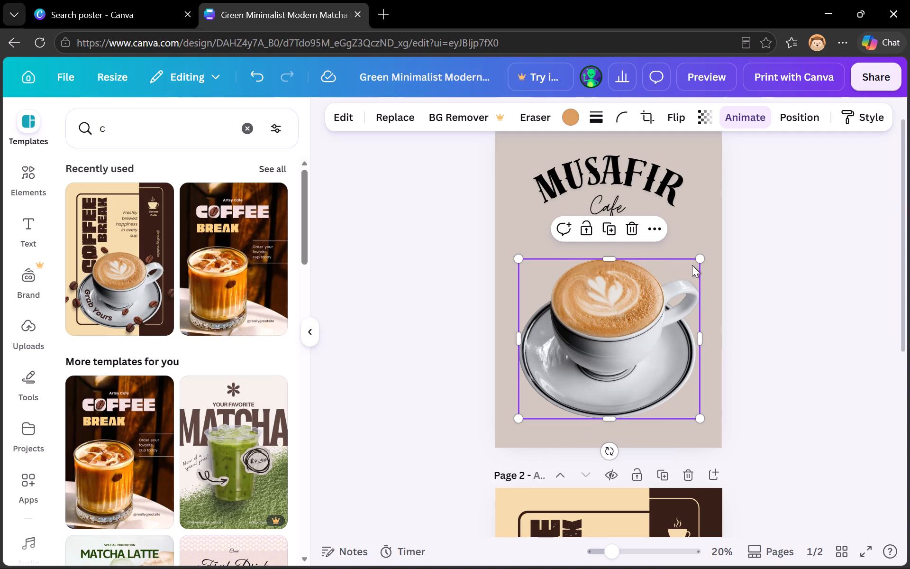
Reduce the coffee cup image to about 60% of the page width and place it near the middle, below the title.
left_click_drag(701, 258, 647, 317)
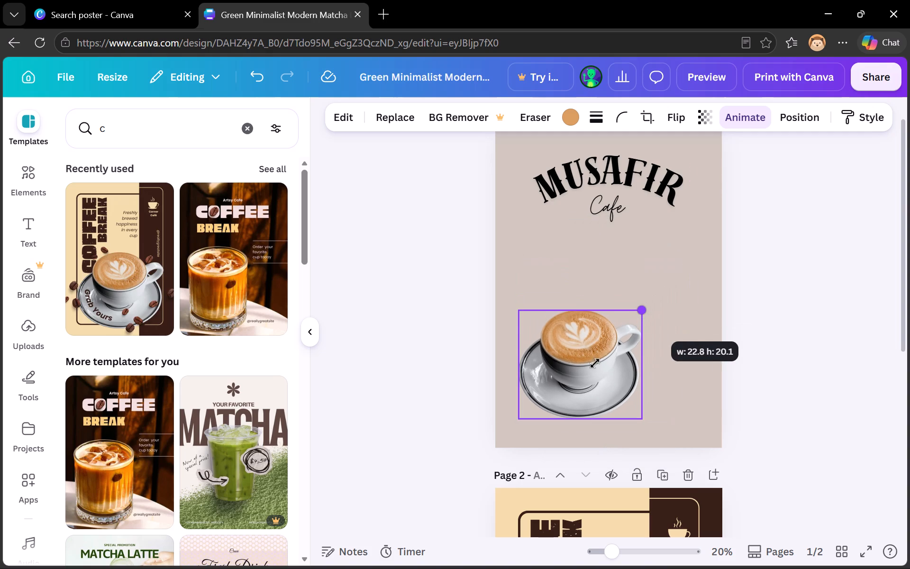
left_click_drag(568, 391, 619, 321)
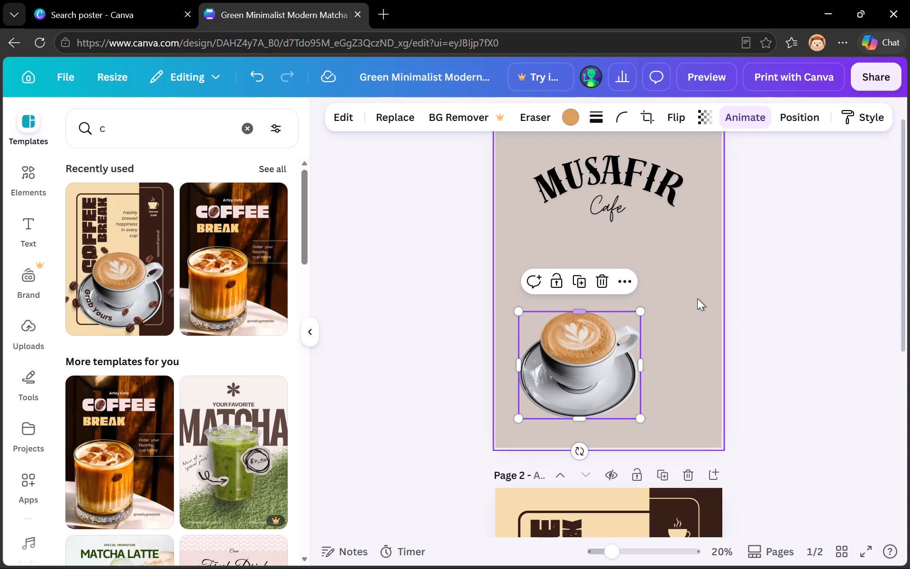
left_click(697, 298)
left_click_drag(579, 349, 618, 265)
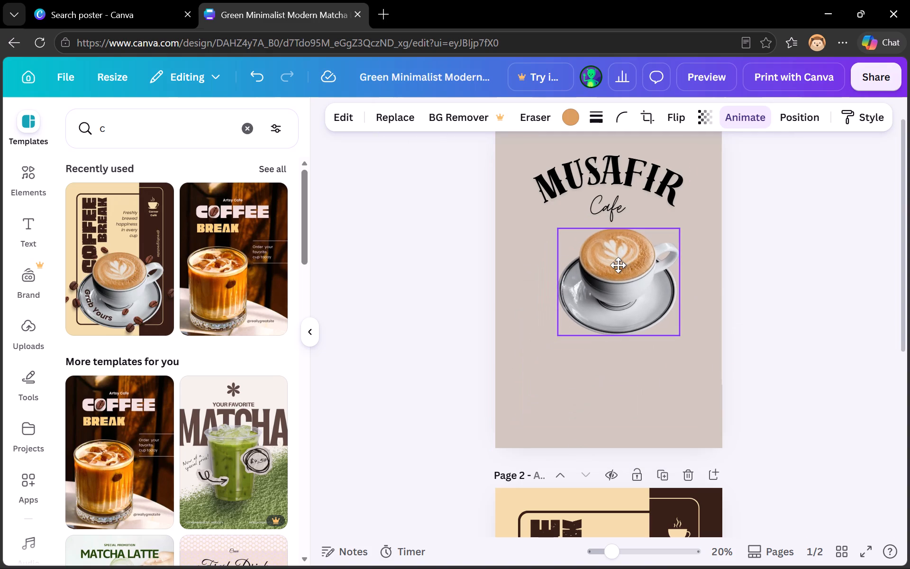
left_click_drag(618, 265, 613, 287)
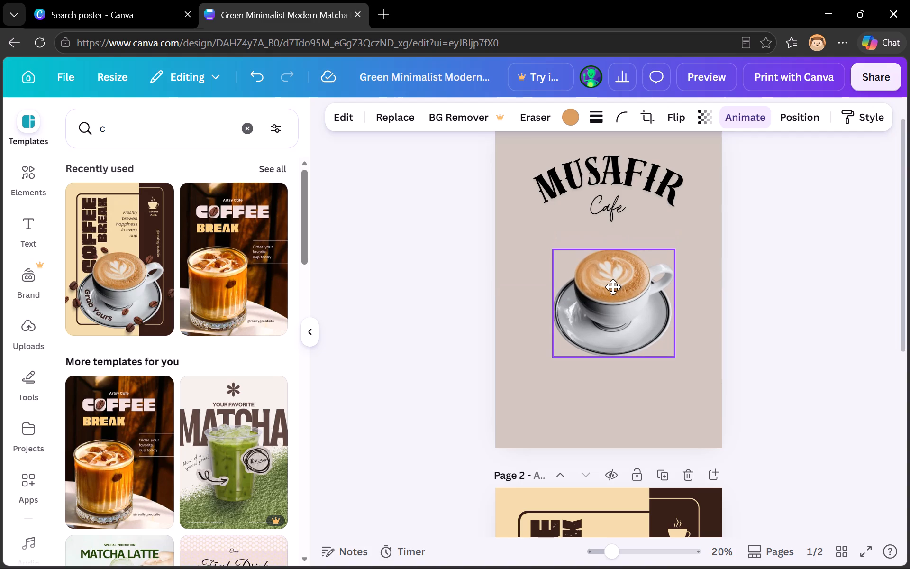
left_click_drag(613, 287, 612, 286)
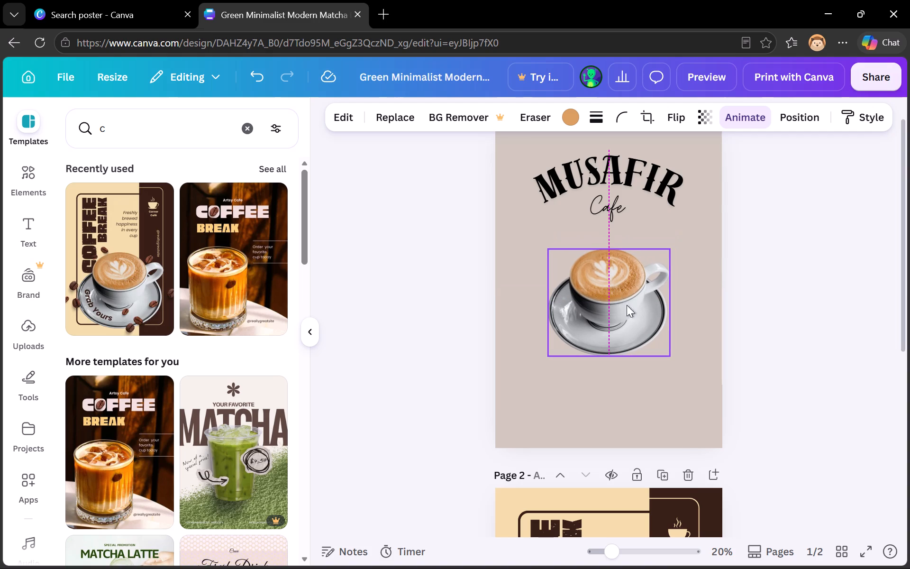
left_click_drag(667, 349, 668, 355)
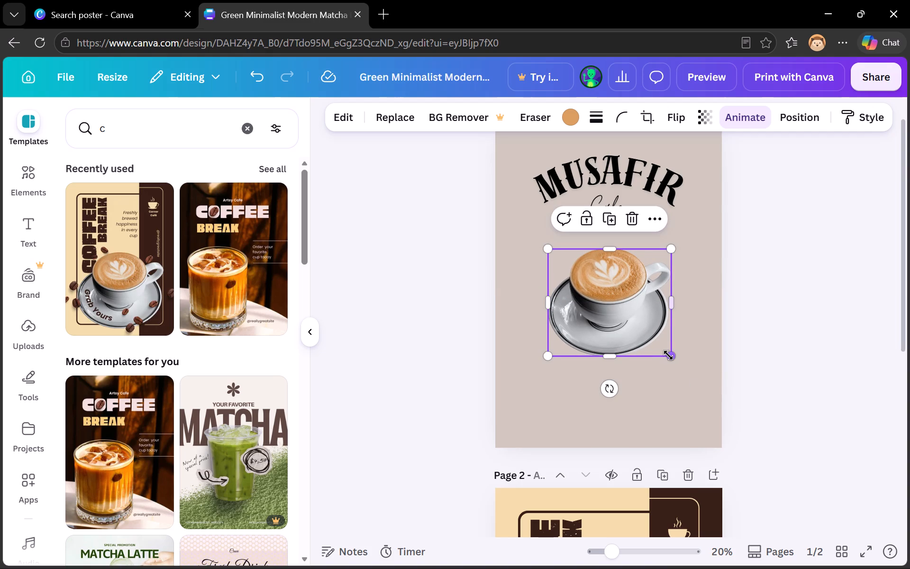
left_click_drag(668, 355, 679, 368)
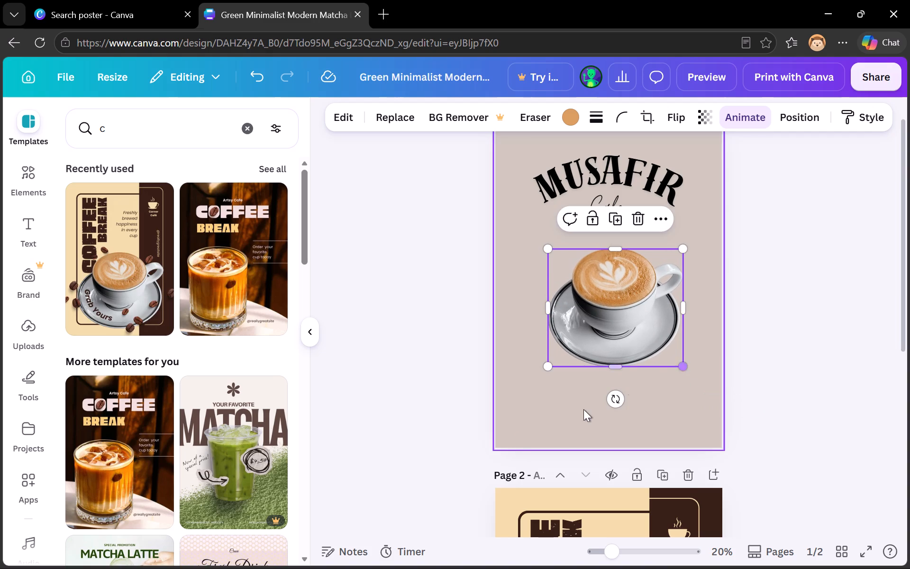
left_click(519, 435)
Browse the suggested cafe and drink poster templates for further design material.
scroll(164, 437, "down", 1)
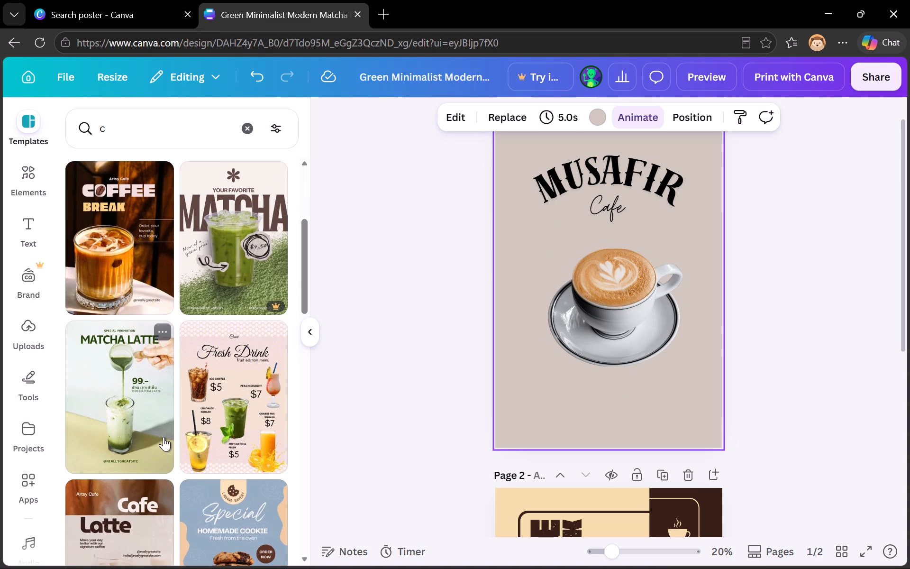
scroll(164, 437, "down", 3)
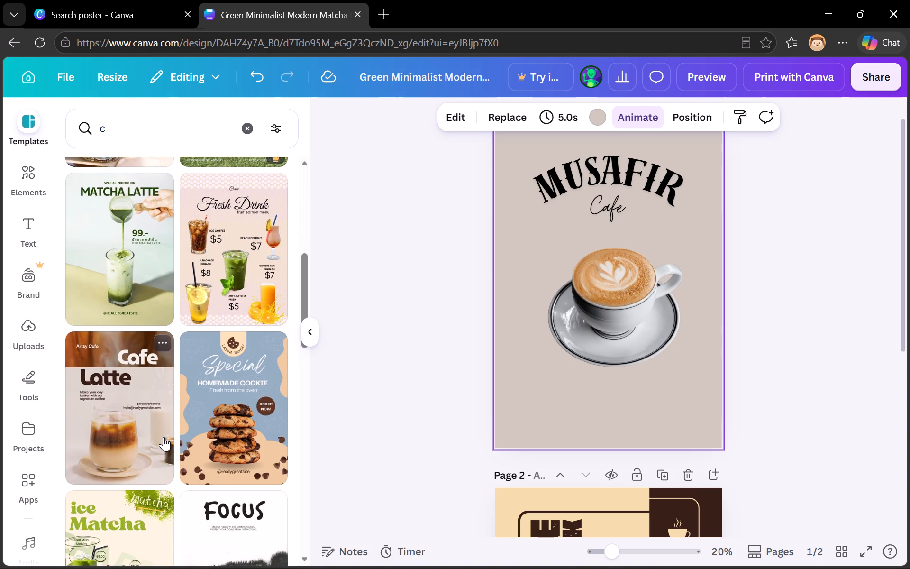
scroll(164, 437, "down", 5)
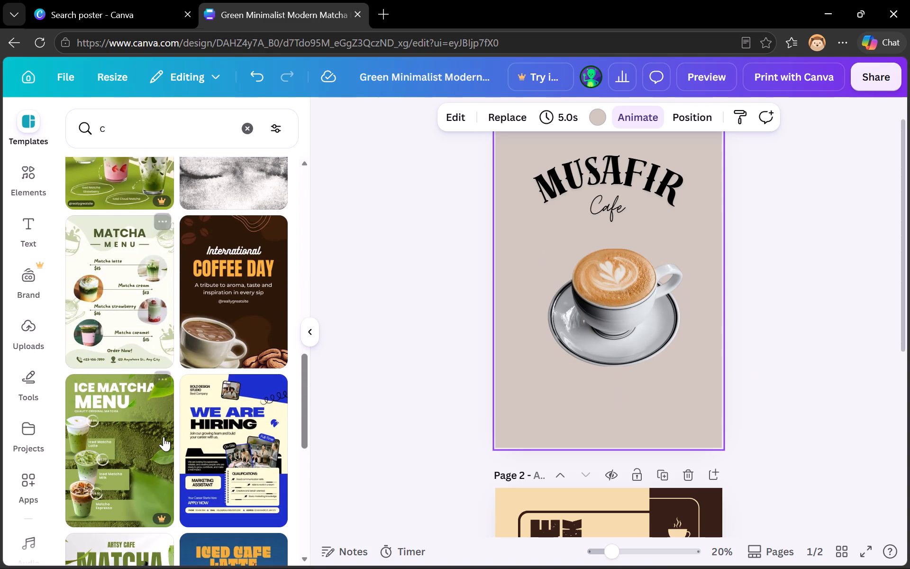
scroll(164, 437, "down", 4)
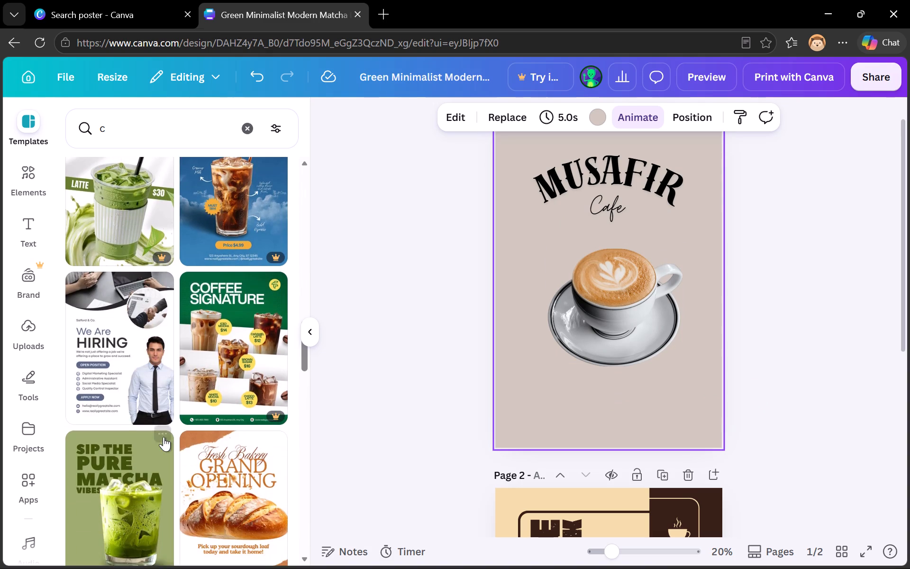
scroll(164, 437, "down", 1)
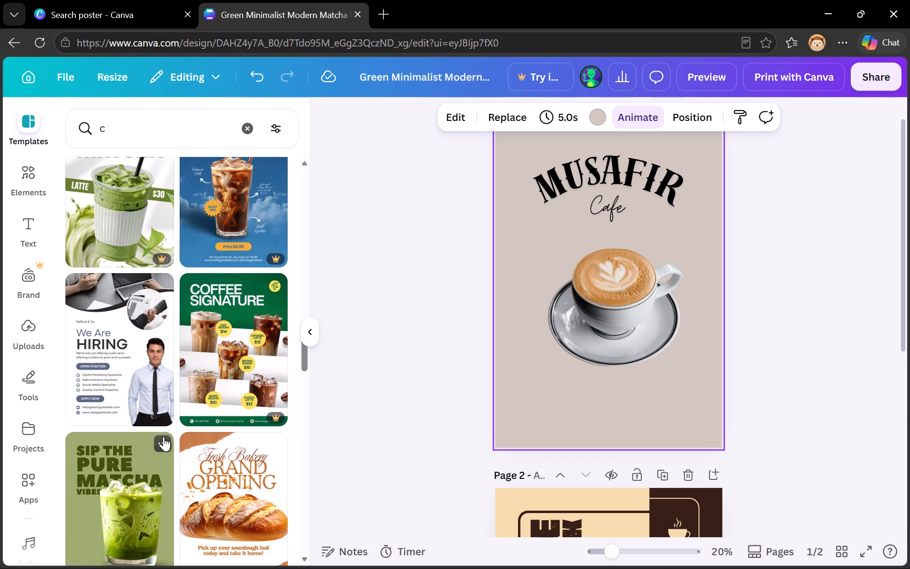
scroll(164, 437, "down", 1)
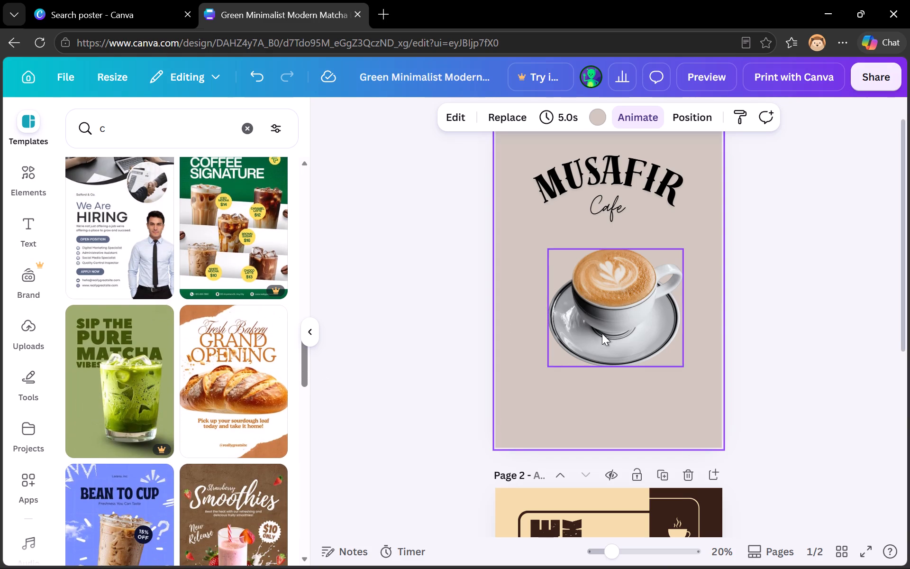
Enlarge the coffee cup image to about three-quarters of the page width and position it roughly centred below the Cafe text.
left_click(577, 337)
left_click_drag(577, 337, 562, 335)
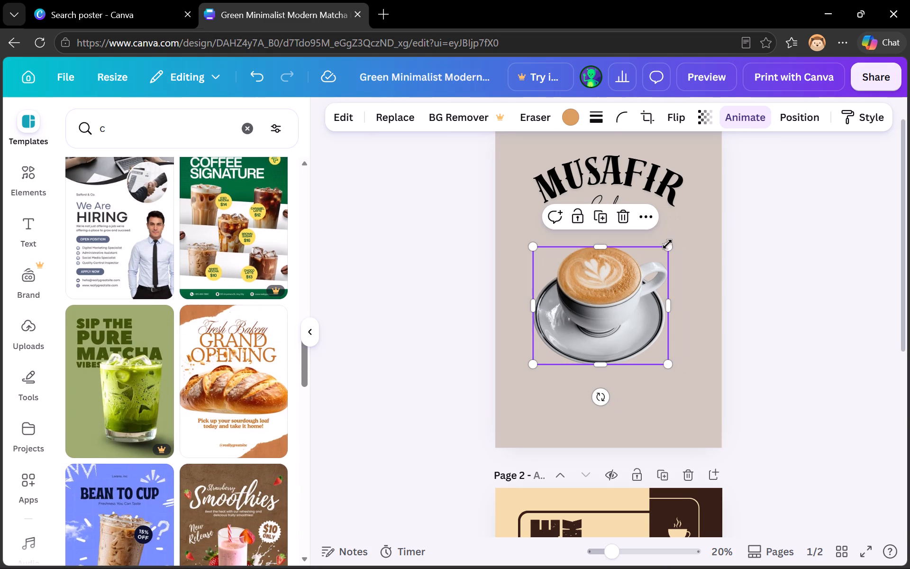
left_click_drag(667, 245, 716, 233)
left_click(657, 385)
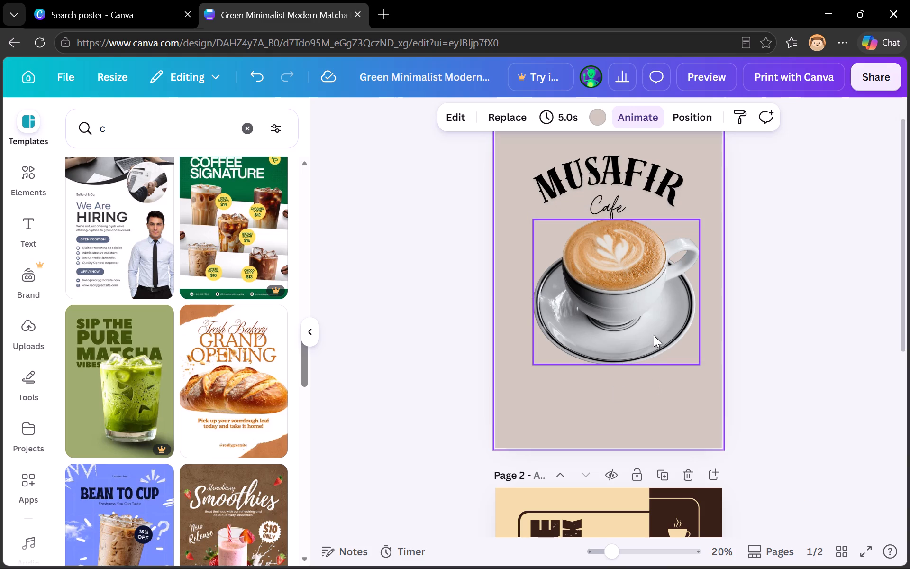
left_click_drag(654, 335, 652, 358)
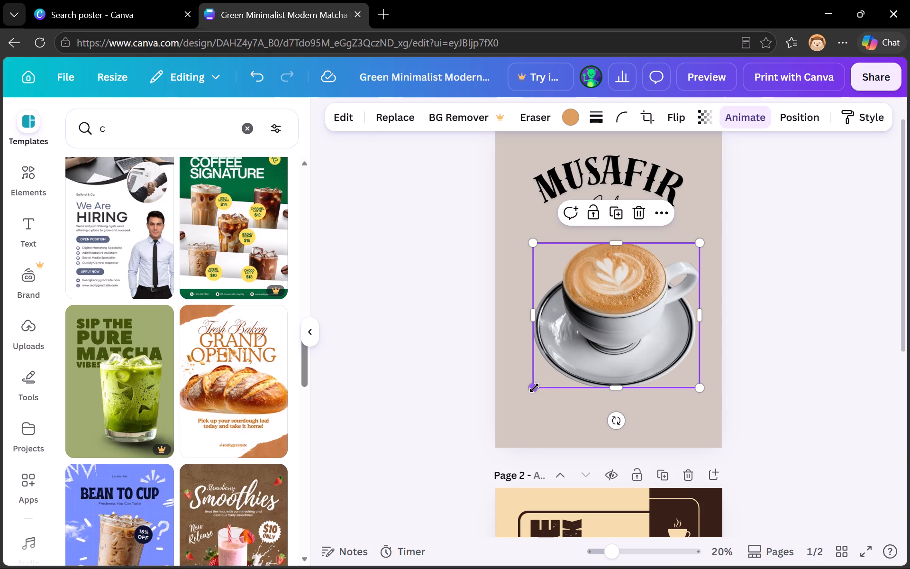
left_click_drag(534, 388, 525, 394)
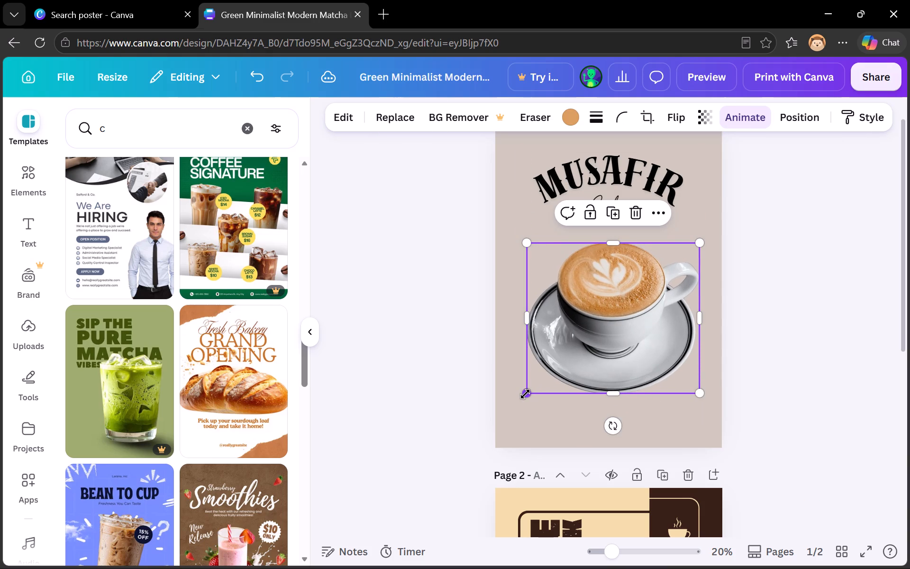
left_click(540, 429)
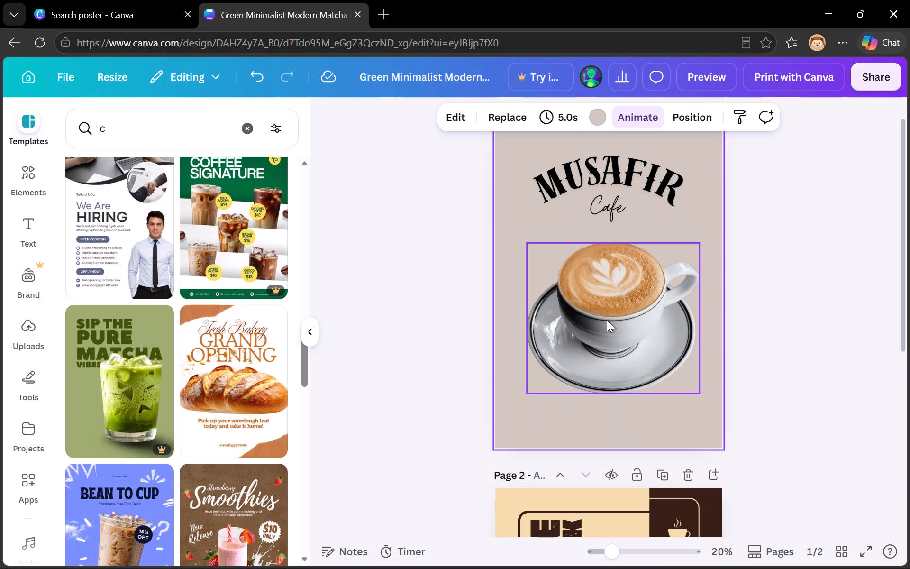
Set the coffee cup image's transparency to 27.
left_click(607, 320)
left_click(703, 115)
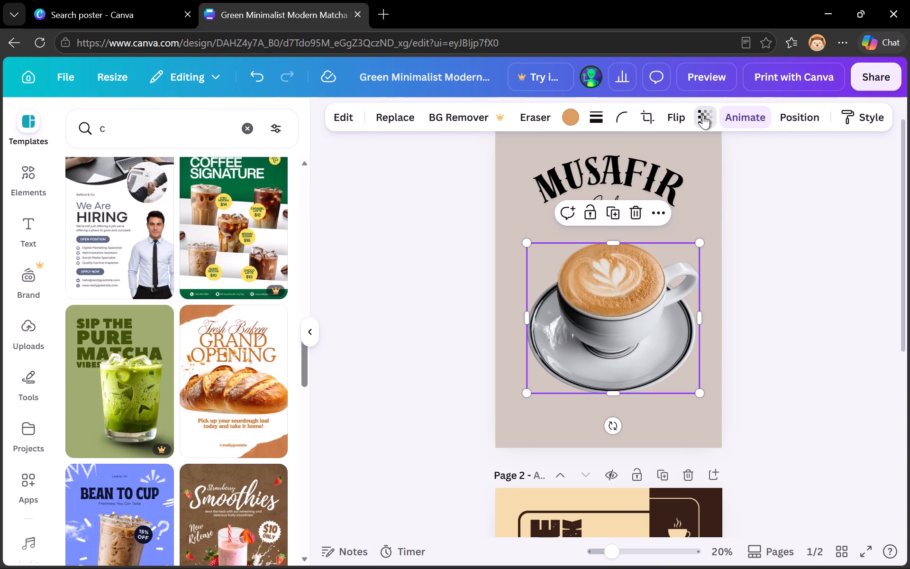
left_click(657, 175)
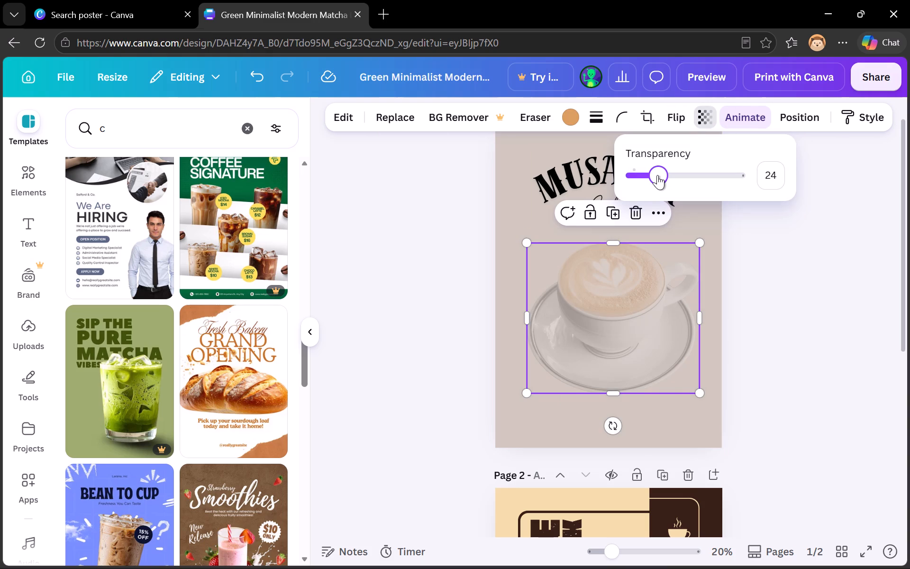
left_click_drag(657, 175, 660, 182)
left_click(391, 298)
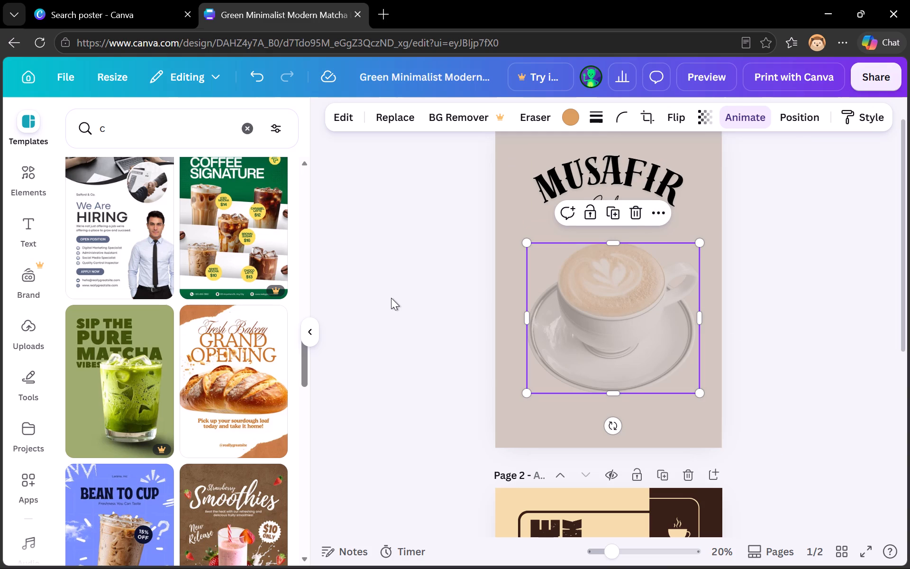
left_click(456, 316)
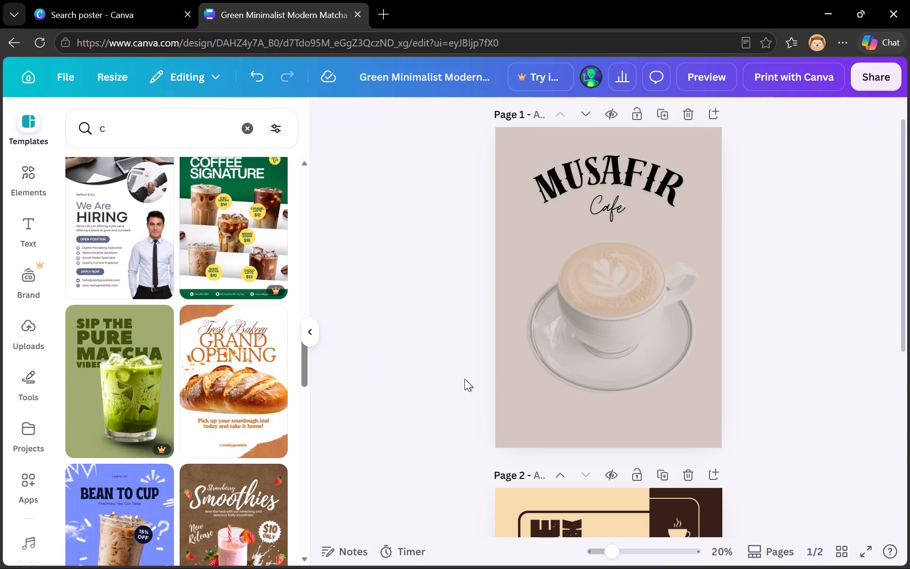
Delete the Coffee Break page 2 and add a new blank page in its place.
scroll(464, 379, "down", 2)
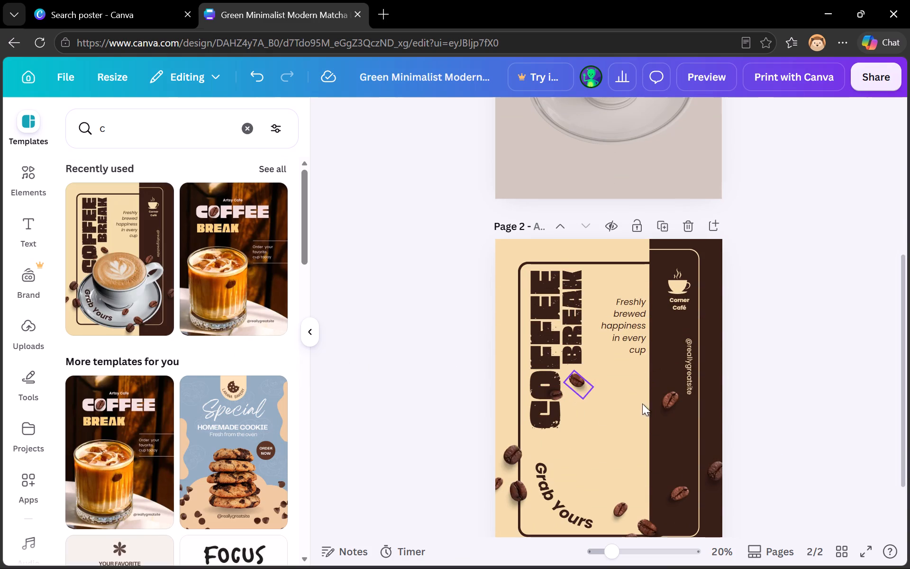
left_click(689, 224)
left_click(598, 514)
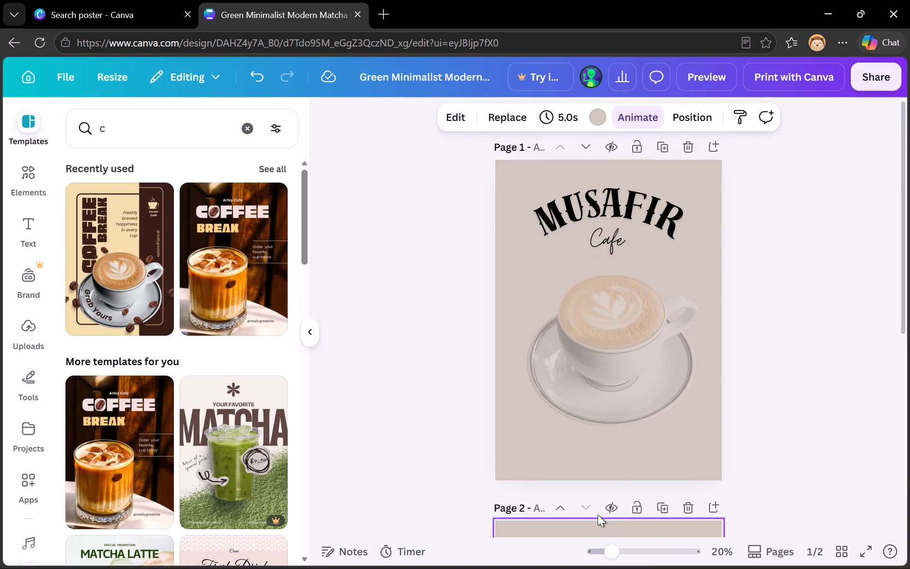
Change page 1's background to the reddish brown of the Adventure Spirit palette.
scroll(557, 324, "up", 3)
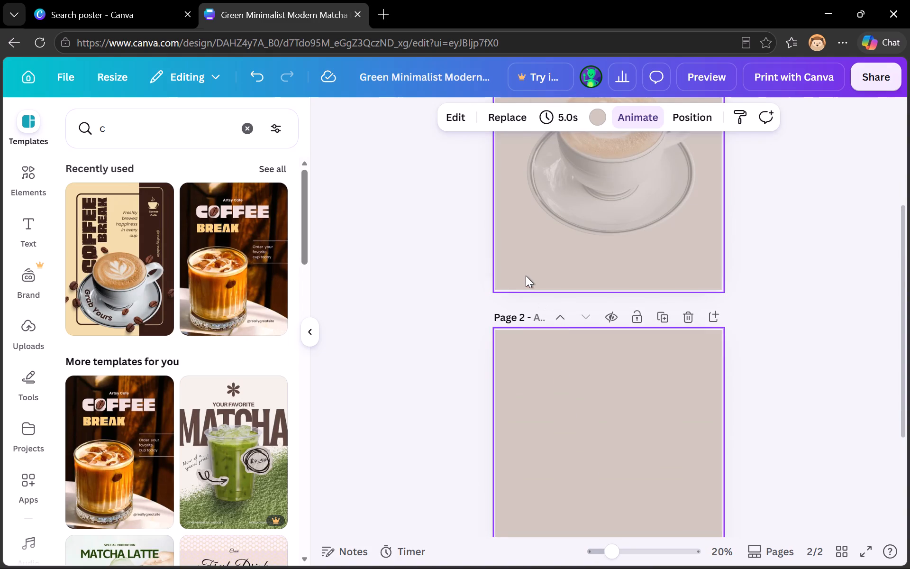
left_click(526, 275)
left_click(599, 110)
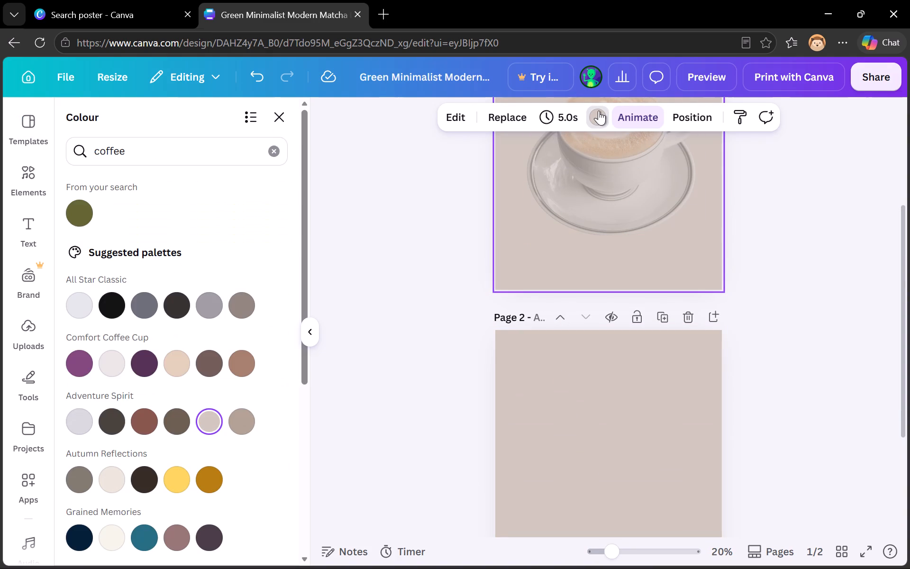
left_click(143, 413)
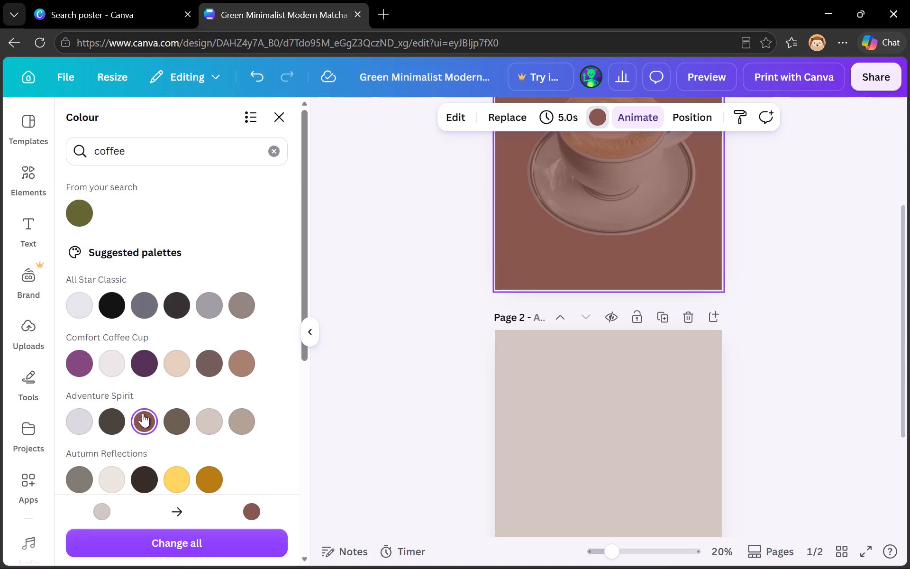
scroll(432, 213, "up", 3)
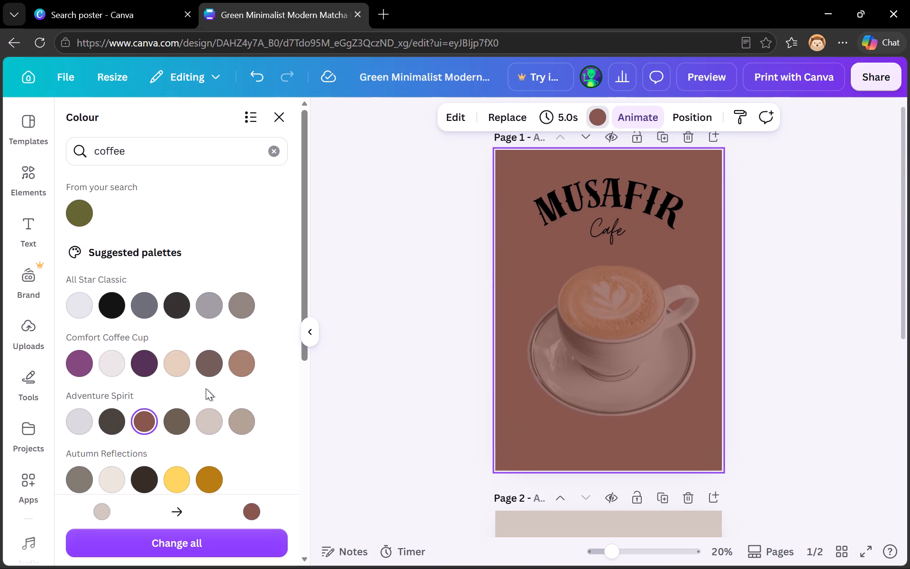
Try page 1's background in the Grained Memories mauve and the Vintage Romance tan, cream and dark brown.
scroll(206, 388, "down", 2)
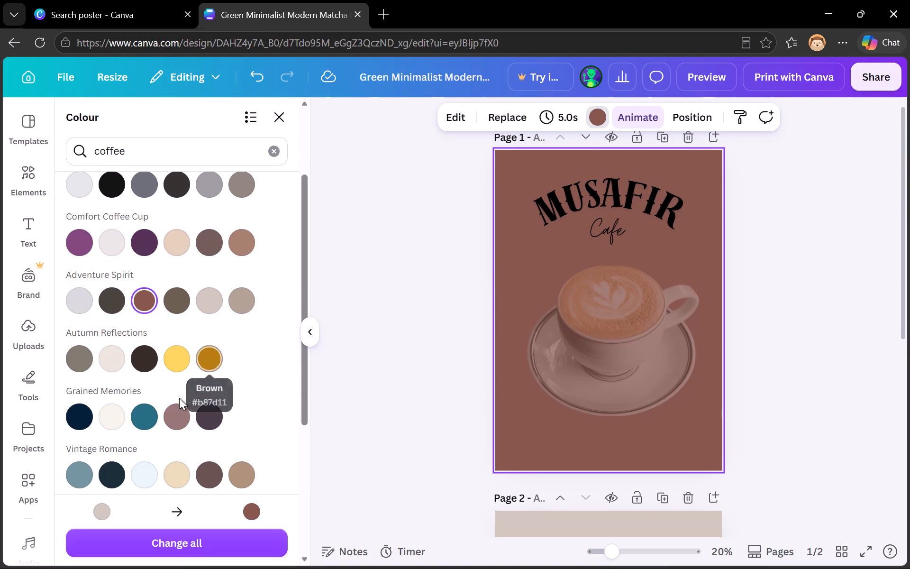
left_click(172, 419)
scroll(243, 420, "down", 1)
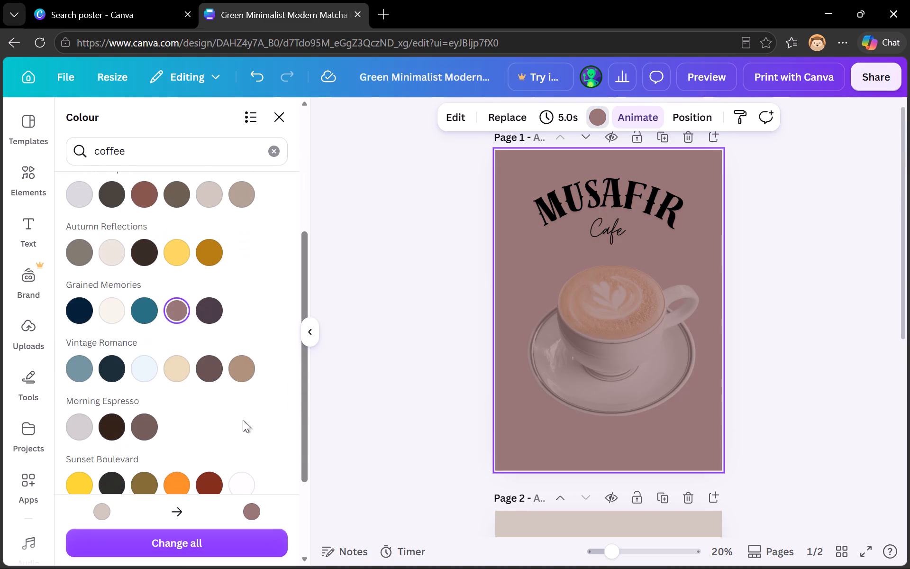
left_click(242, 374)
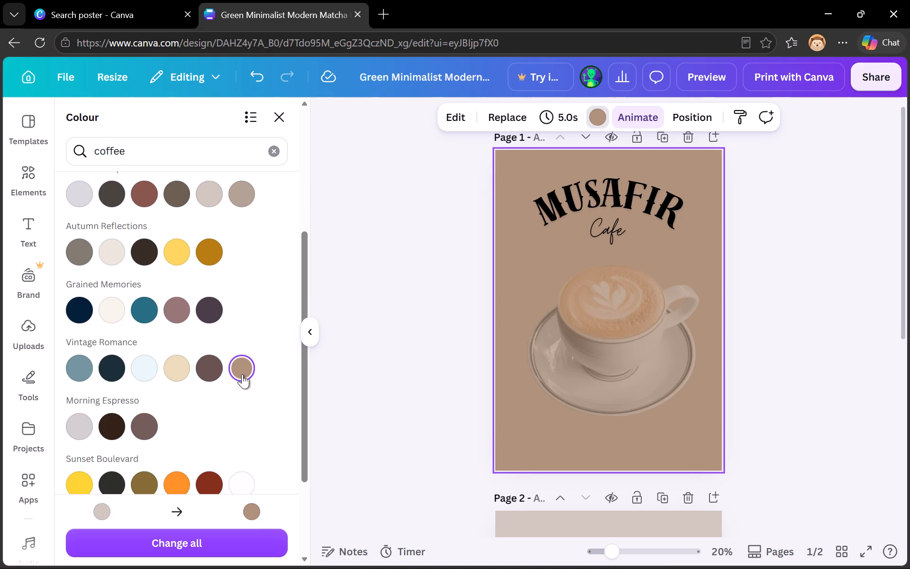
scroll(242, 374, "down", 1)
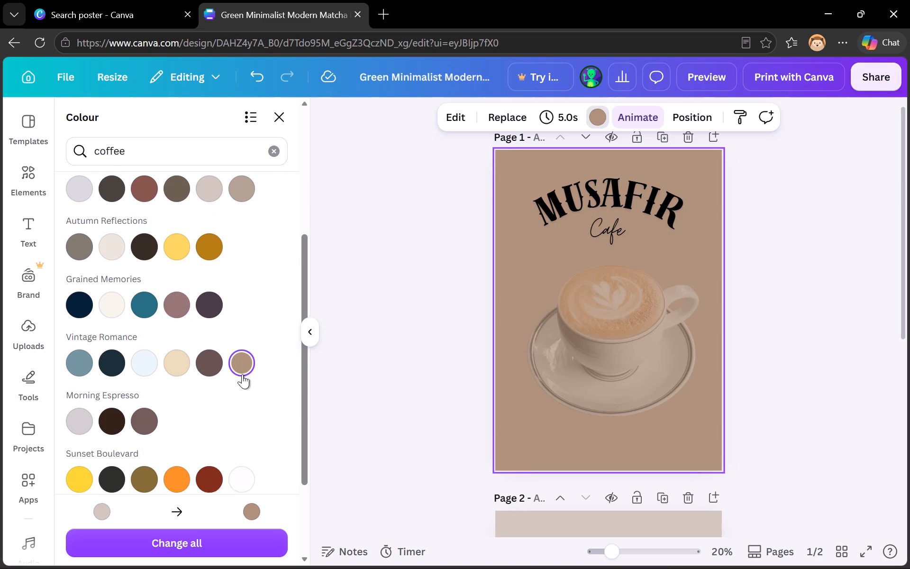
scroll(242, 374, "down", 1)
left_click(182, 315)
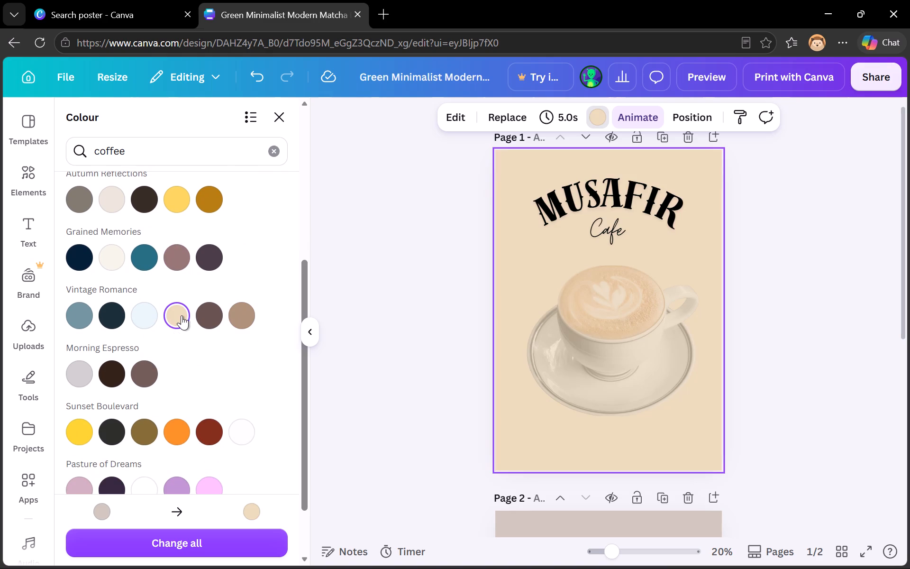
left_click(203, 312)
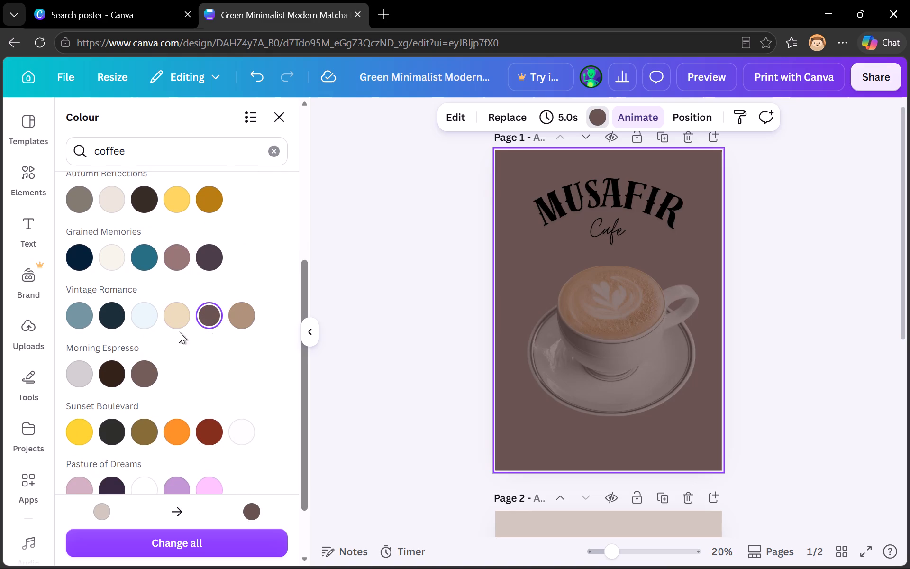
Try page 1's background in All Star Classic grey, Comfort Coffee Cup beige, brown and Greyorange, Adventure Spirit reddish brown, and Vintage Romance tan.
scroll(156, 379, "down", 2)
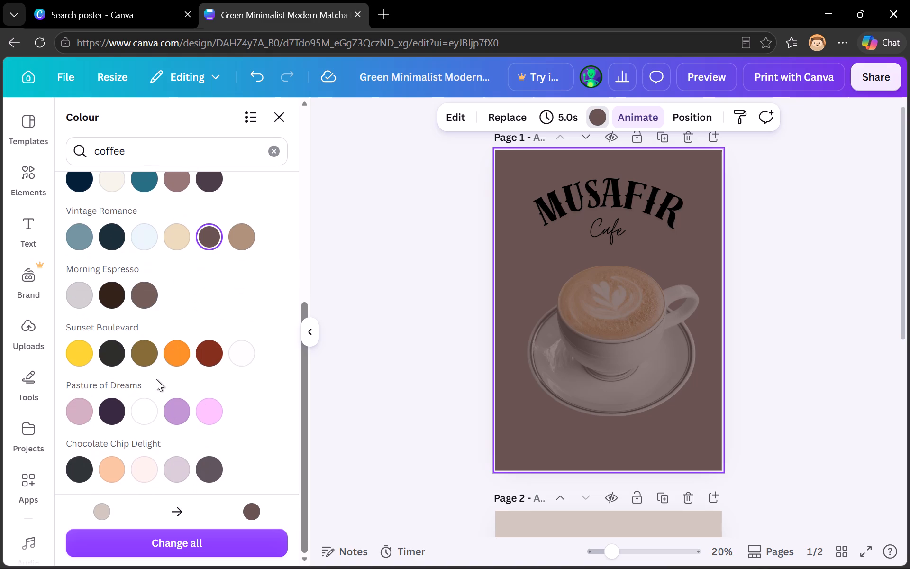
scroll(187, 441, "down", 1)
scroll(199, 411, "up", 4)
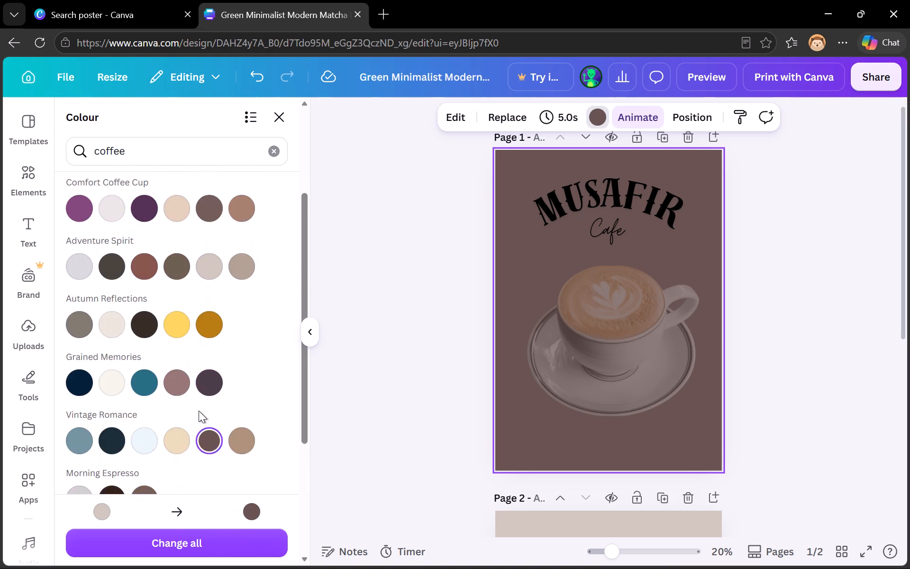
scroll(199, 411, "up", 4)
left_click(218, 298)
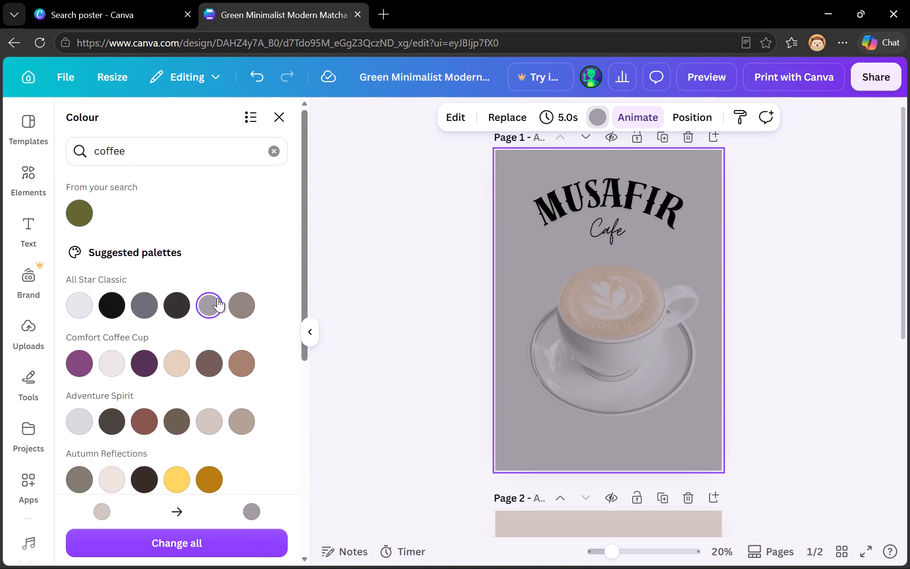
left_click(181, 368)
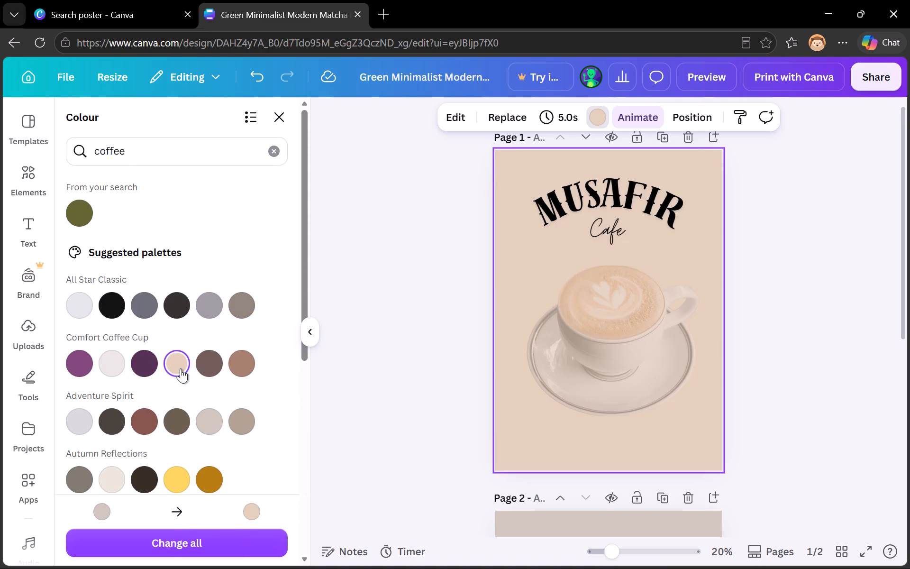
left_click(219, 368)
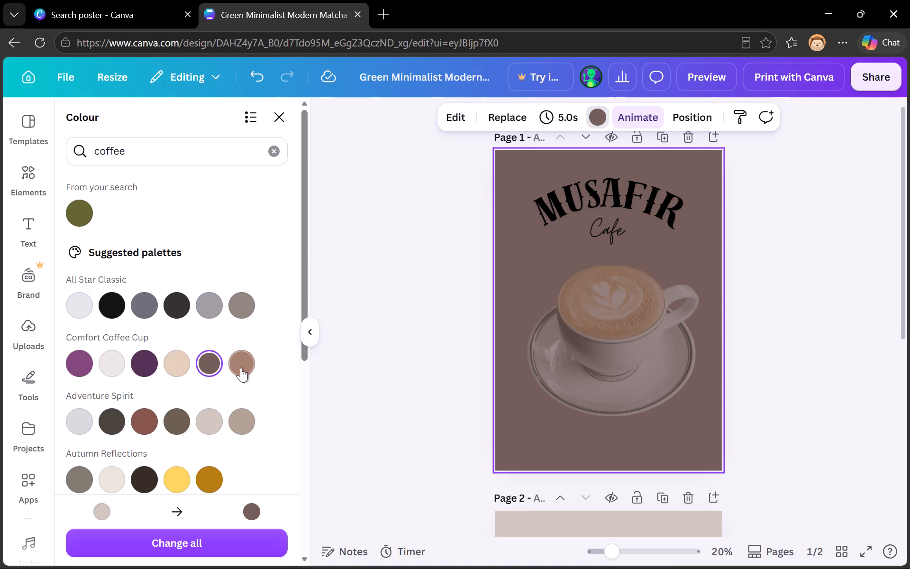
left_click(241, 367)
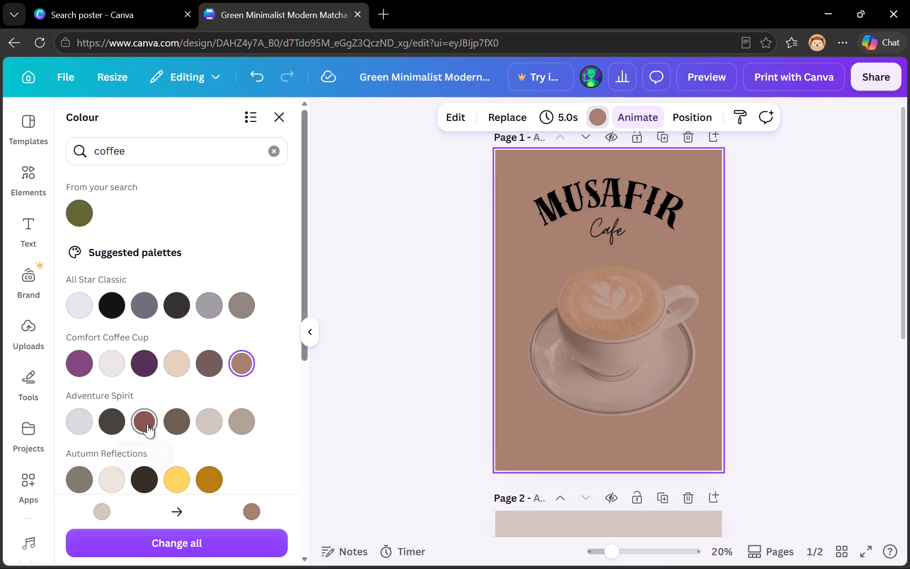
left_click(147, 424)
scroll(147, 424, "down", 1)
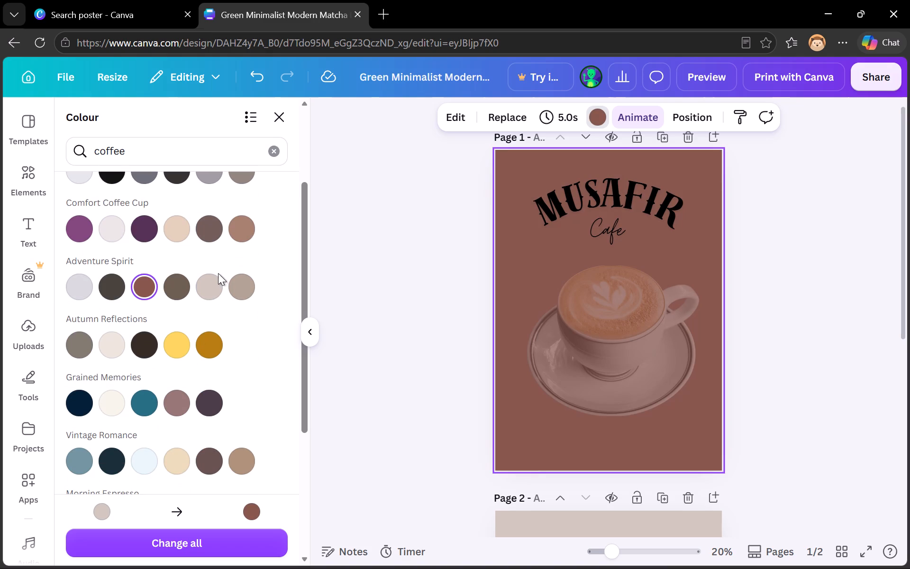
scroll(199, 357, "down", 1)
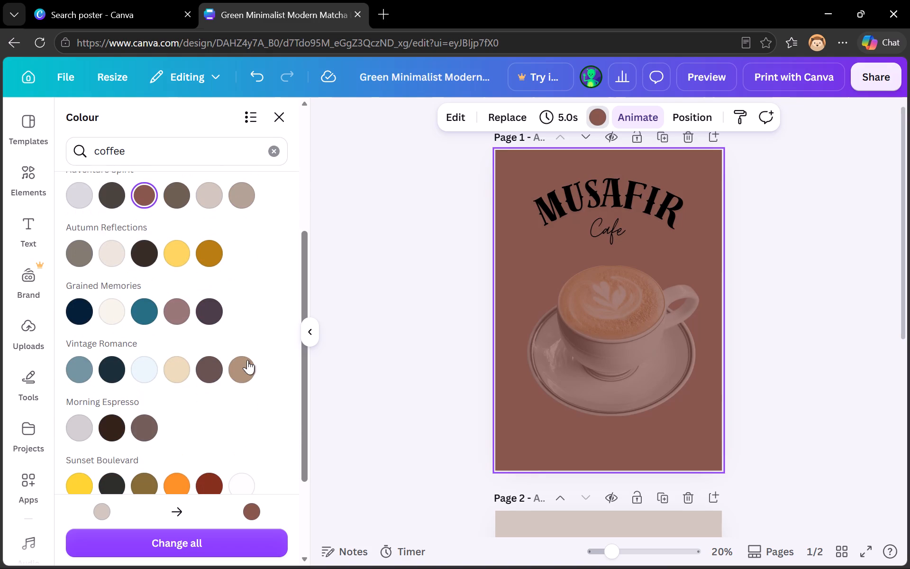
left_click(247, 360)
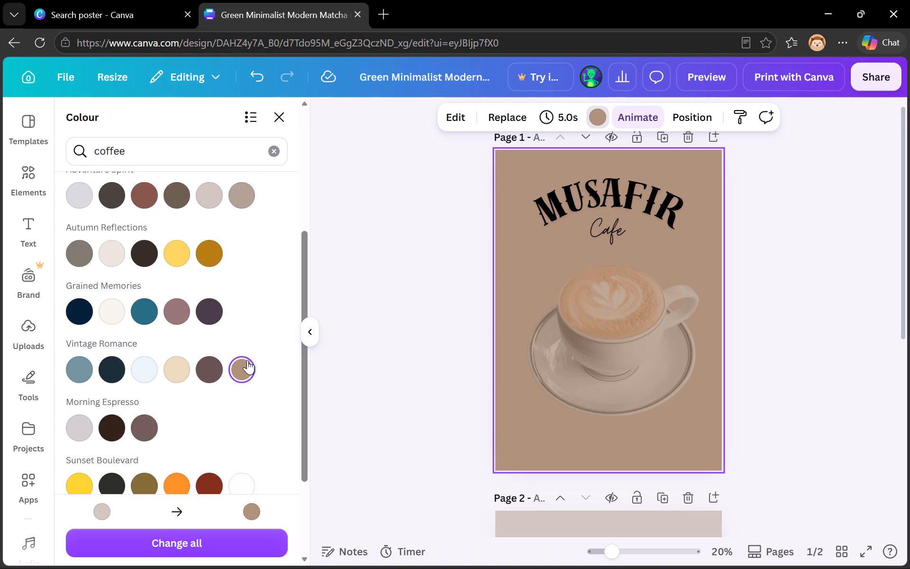
Set page 1's background to Greyorange #a6816e from the Comfort Coffee Cup palette.
scroll(247, 360, "down", 1)
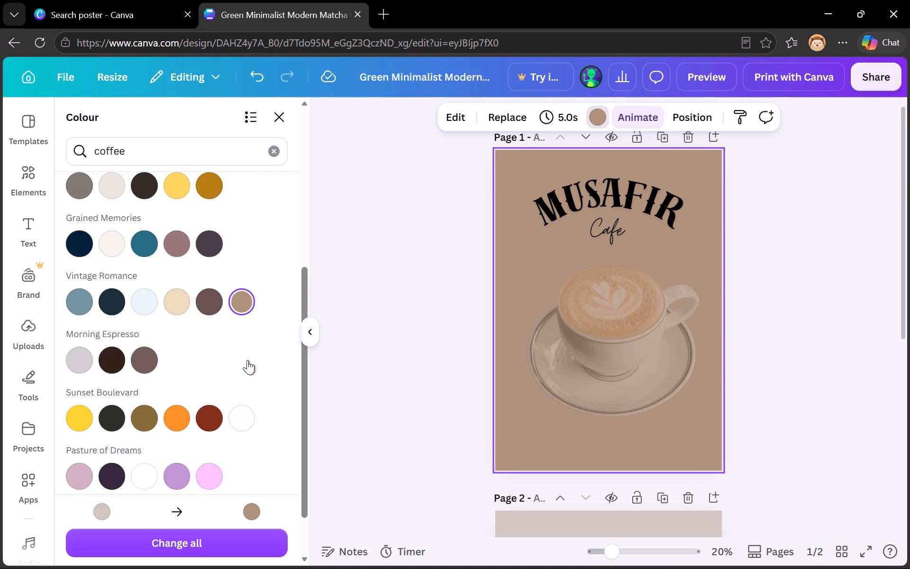
scroll(247, 360, "down", 2)
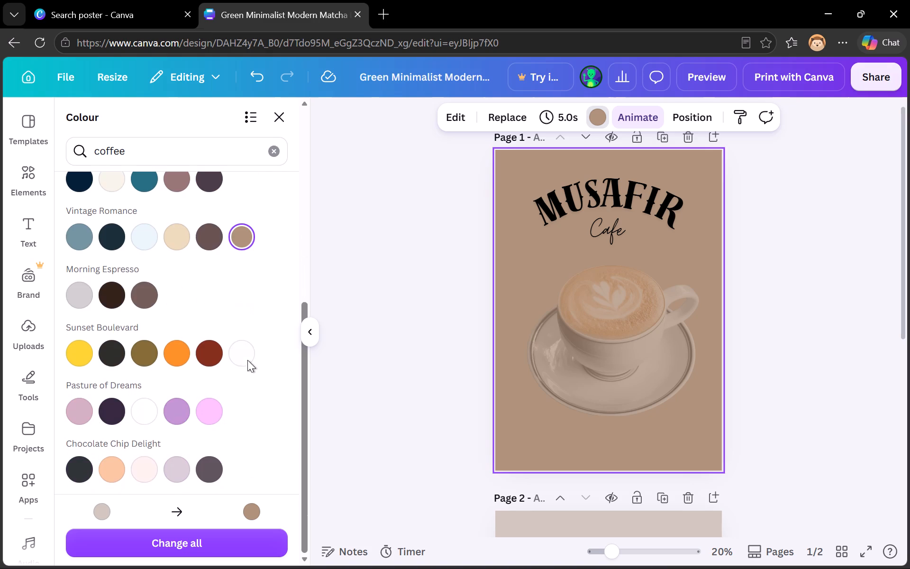
scroll(247, 360, "down", 1)
scroll(181, 446, "down", 2)
scroll(181, 446, "up", 7)
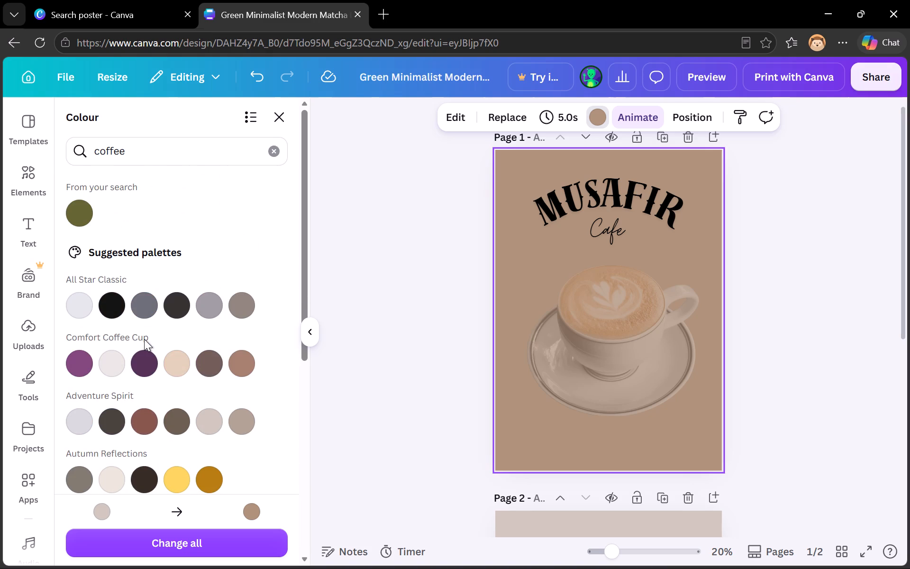
left_click(252, 359)
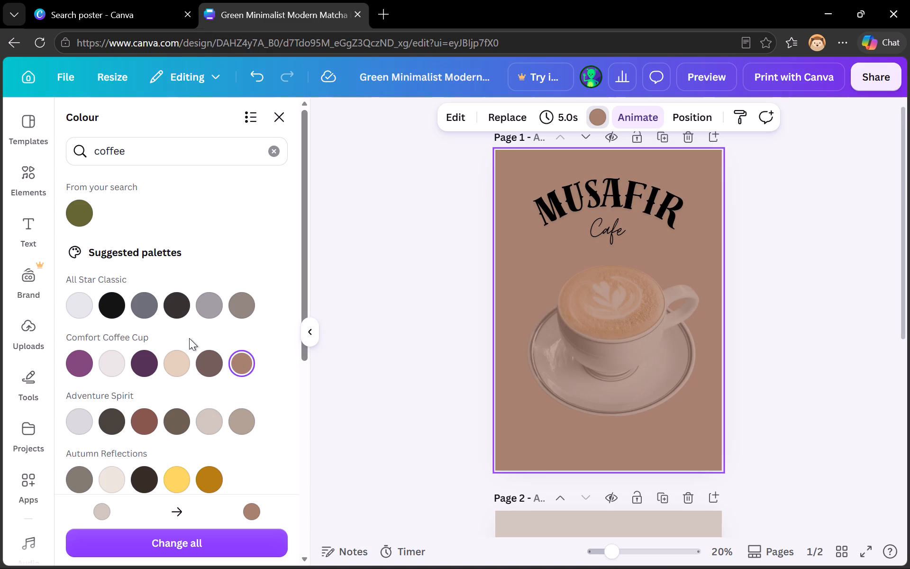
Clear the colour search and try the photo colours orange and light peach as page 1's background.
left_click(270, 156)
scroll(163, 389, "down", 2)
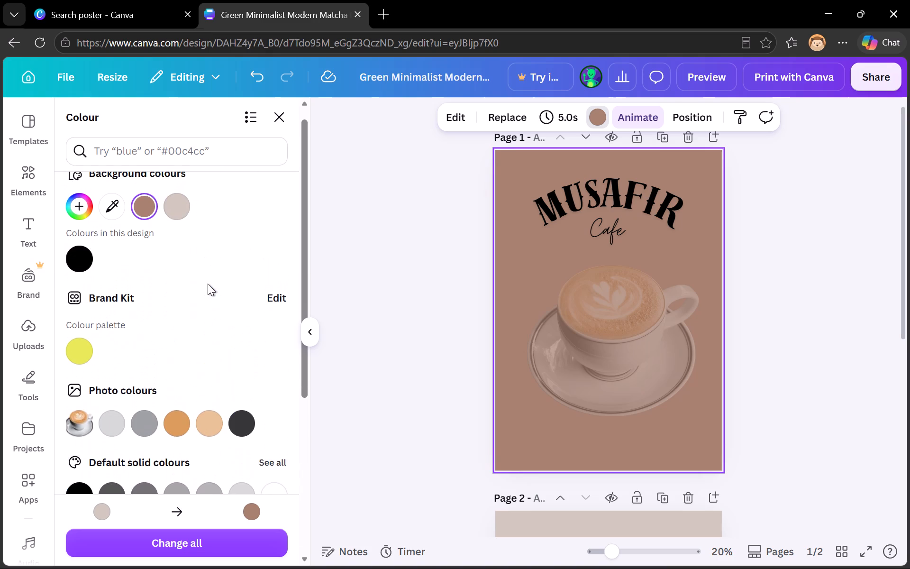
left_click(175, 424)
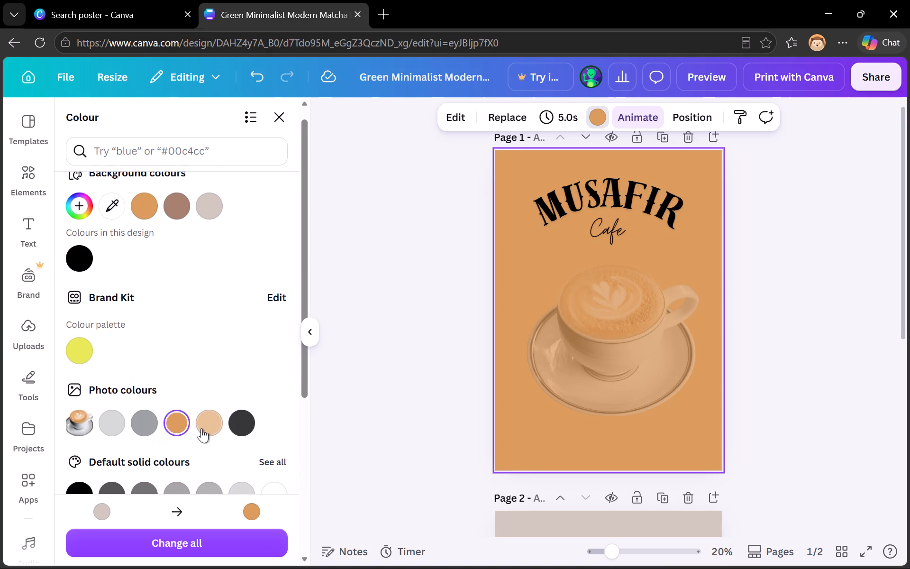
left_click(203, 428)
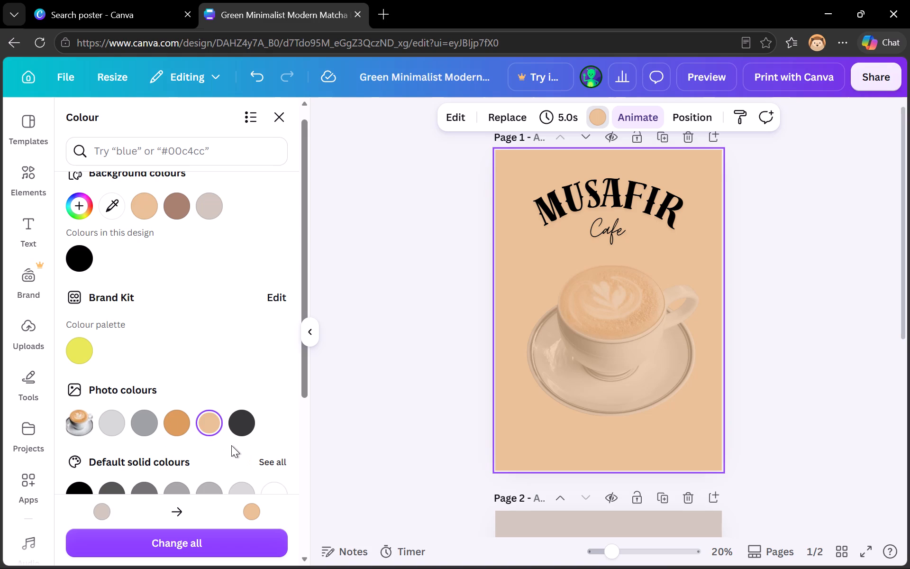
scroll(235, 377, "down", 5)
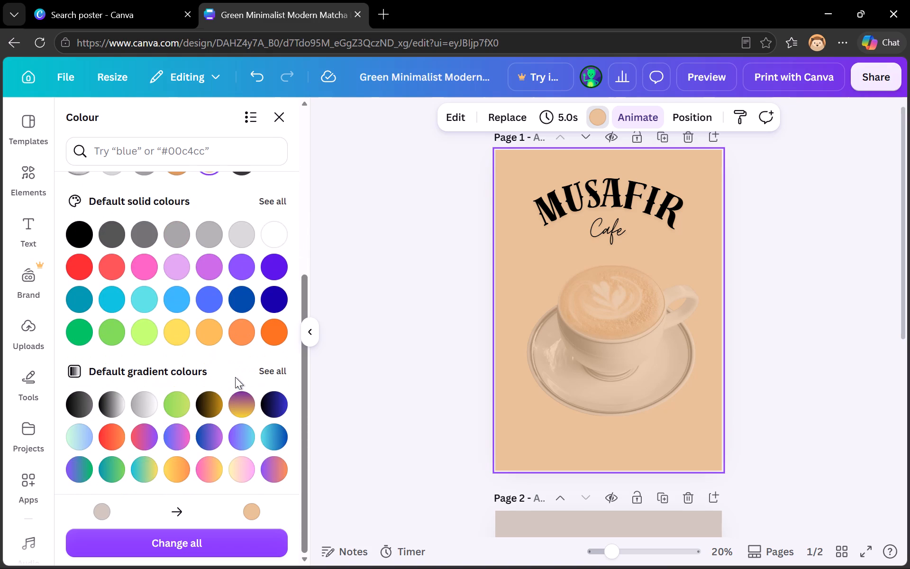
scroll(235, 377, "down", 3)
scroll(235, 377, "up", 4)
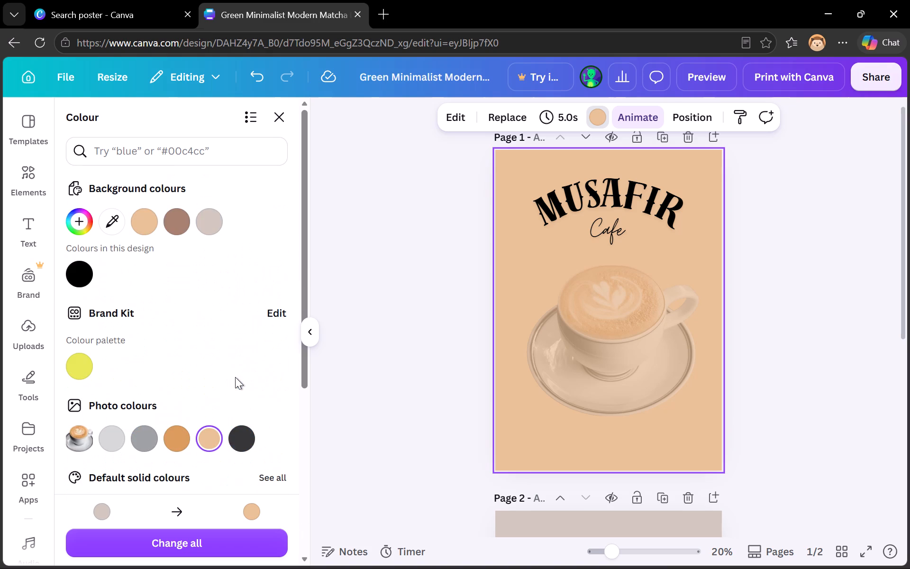
Reapply the design's Greyorange background colour to page 1 and finish the colour selection.
left_click(169, 229)
left_click(374, 269)
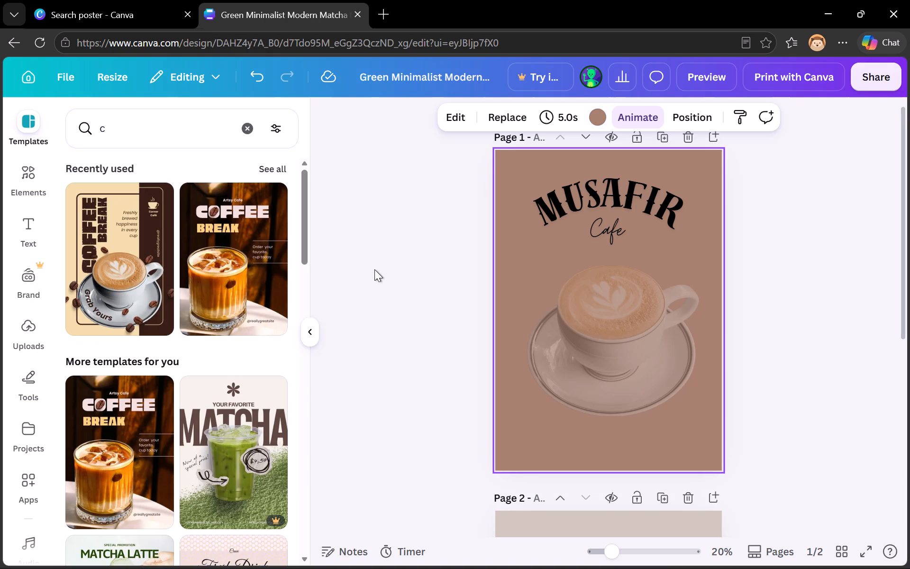
Apply the Special Homemade Cookie template to the blank page 2.
scroll(192, 385, "down", 4)
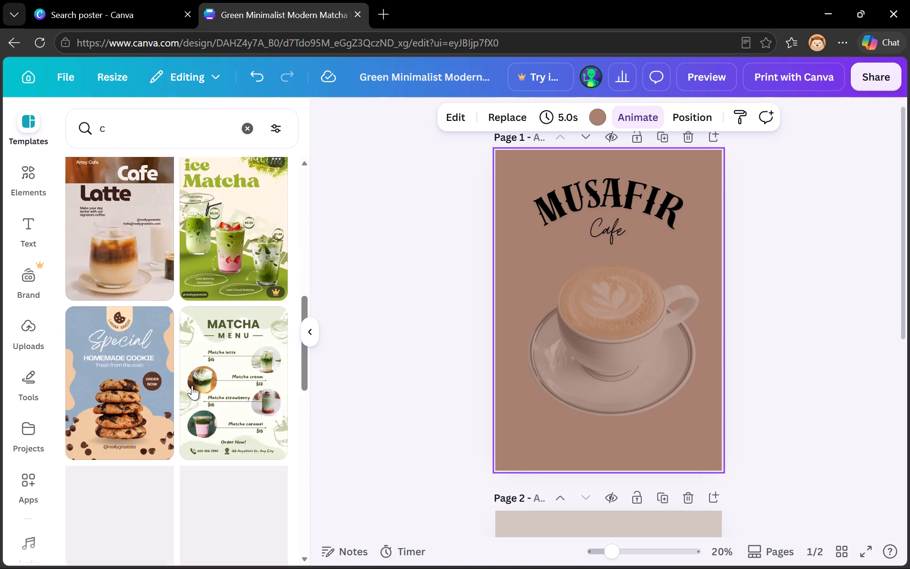
scroll(192, 385, "down", 2)
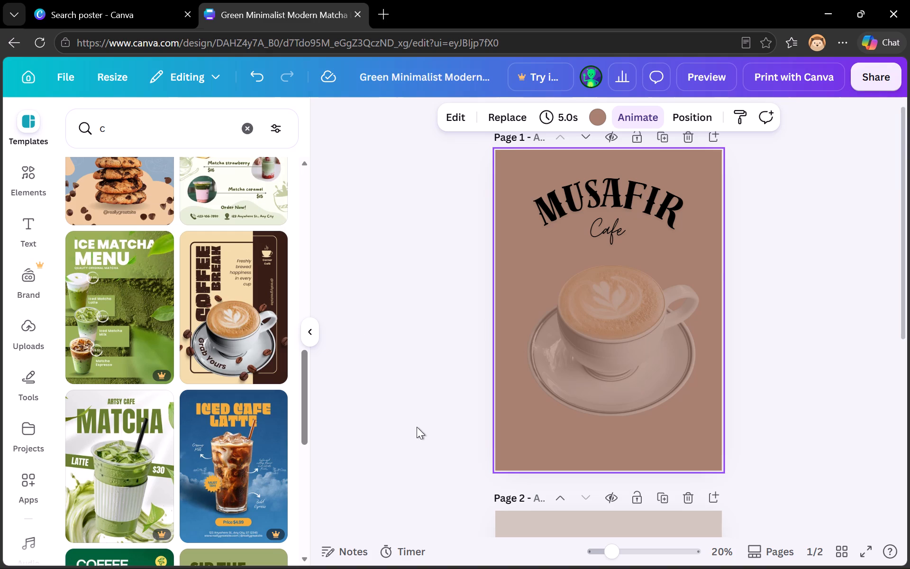
scroll(567, 488, "down", 1)
left_click(567, 488)
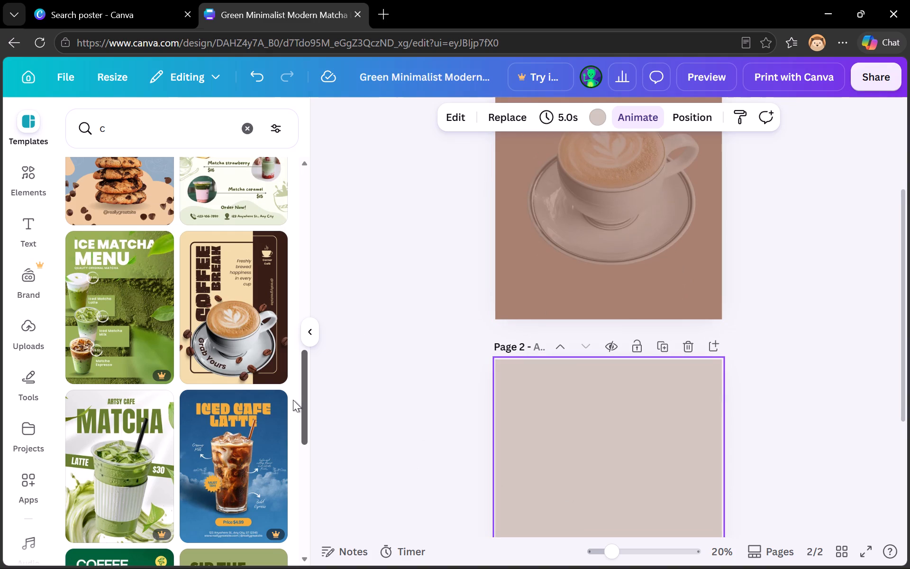
scroll(293, 400, "up", 1)
left_click(133, 293)
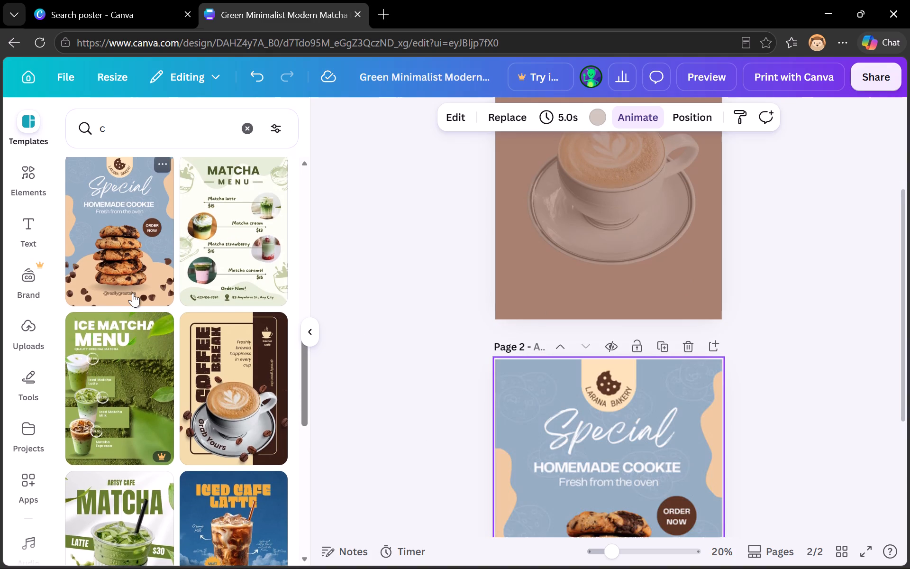
Shrink the cookie stack image on page 2 to about two-thirds of its size.
scroll(423, 329, "down", 2)
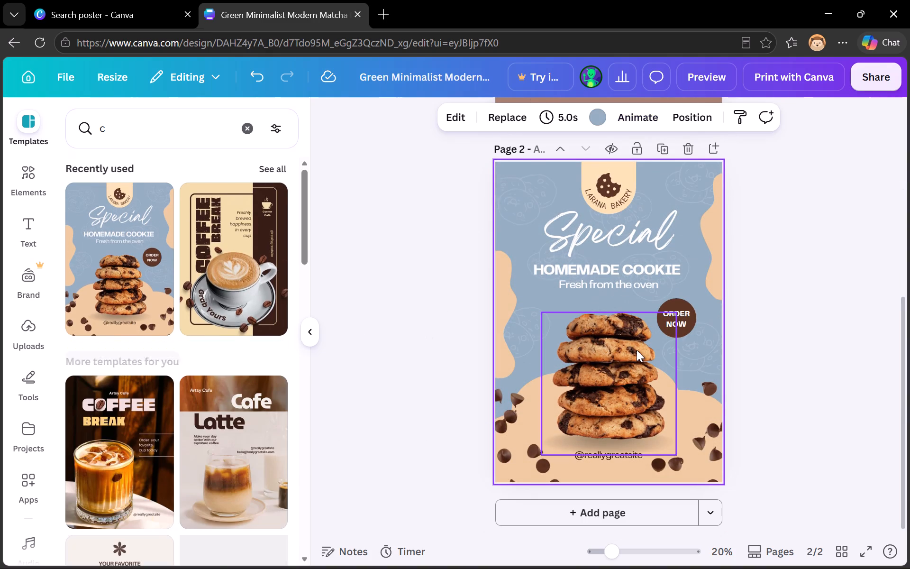
left_click(637, 350)
left_click_drag(678, 311, 649, 343)
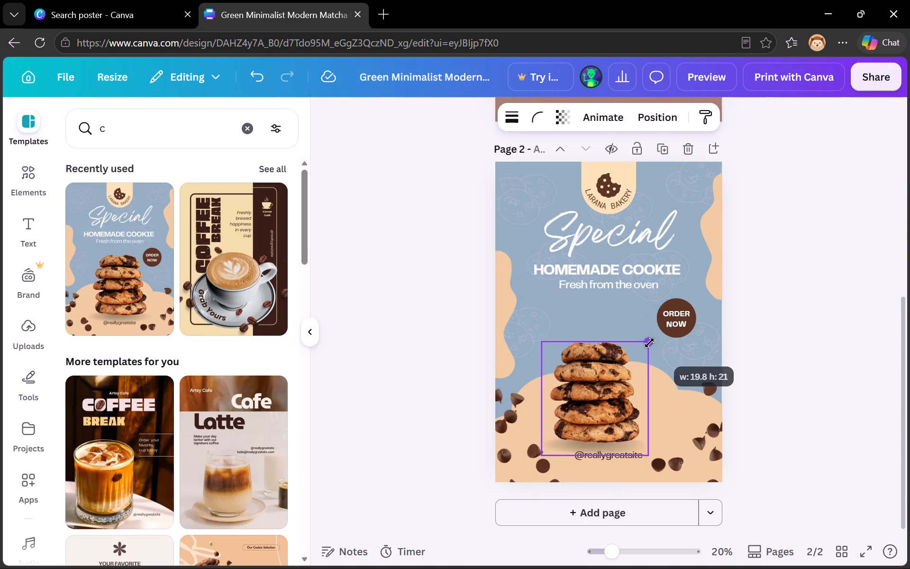
left_click_drag(649, 343, 635, 360)
Move the cookie stack from page 2 onto page 1, overlapping the lower part of the coffee cup near the bottom edge.
scroll(790, 244, "up", 1)
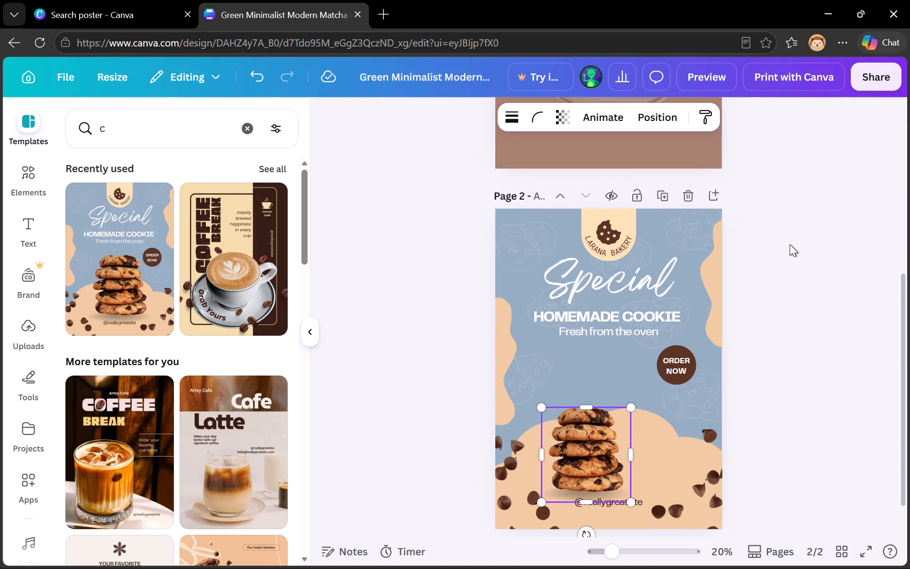
scroll(790, 244, "up", 1)
left_click_drag(589, 450, 605, 135)
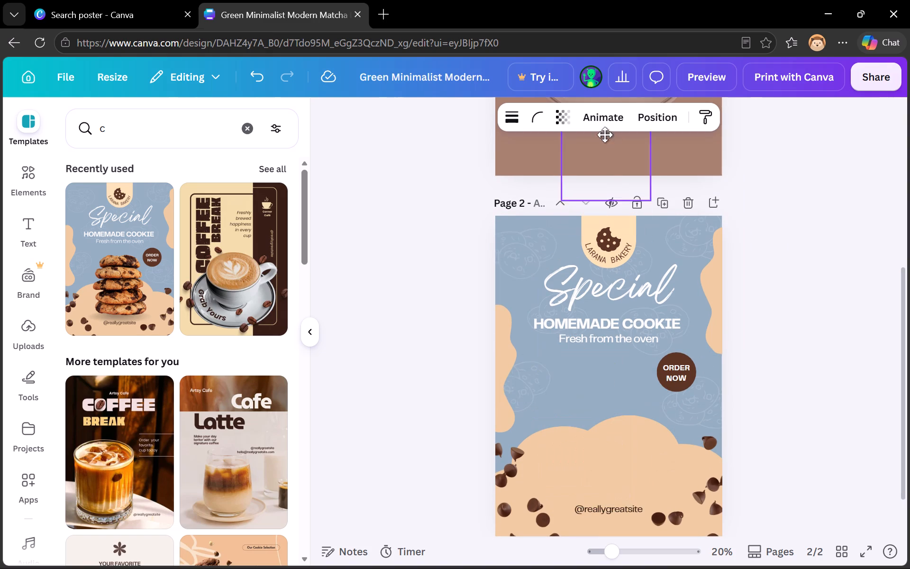
left_click_drag(605, 135, 604, 118)
scroll(613, 270, "up", 3)
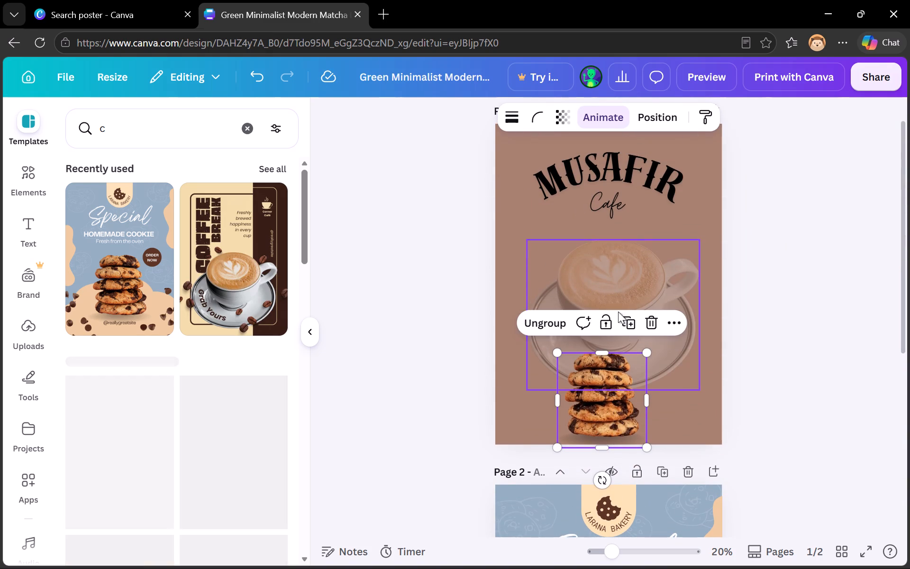
Shrink the cookie stack on page 1 to about half its size and place it at the saucer's lower-left edge.
left_click_drag(645, 353, 623, 382)
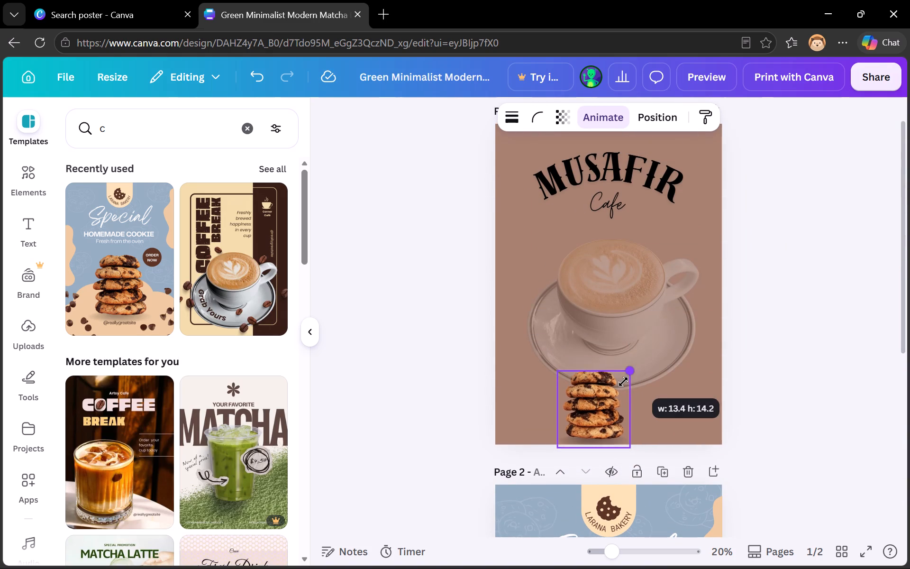
left_click_drag(603, 403, 562, 384)
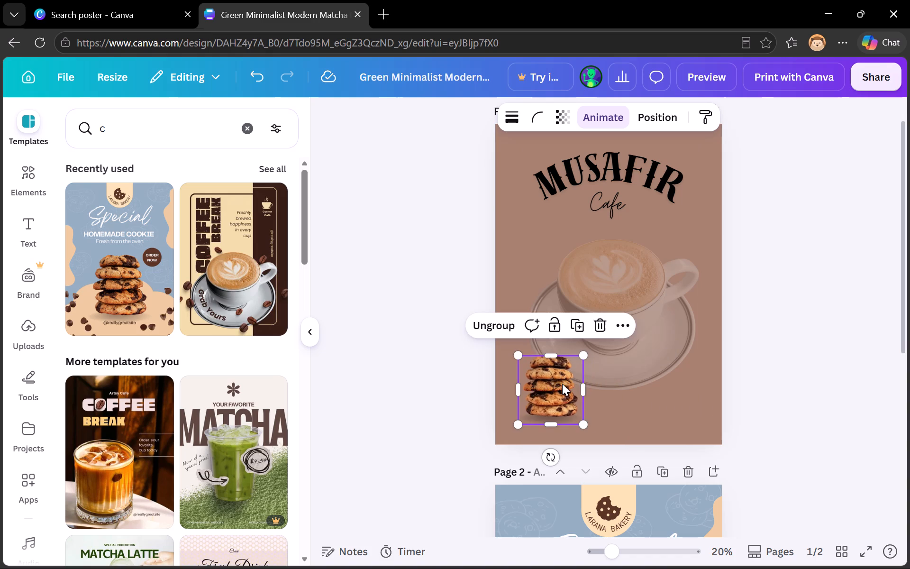
left_click_drag(584, 357, 570, 380)
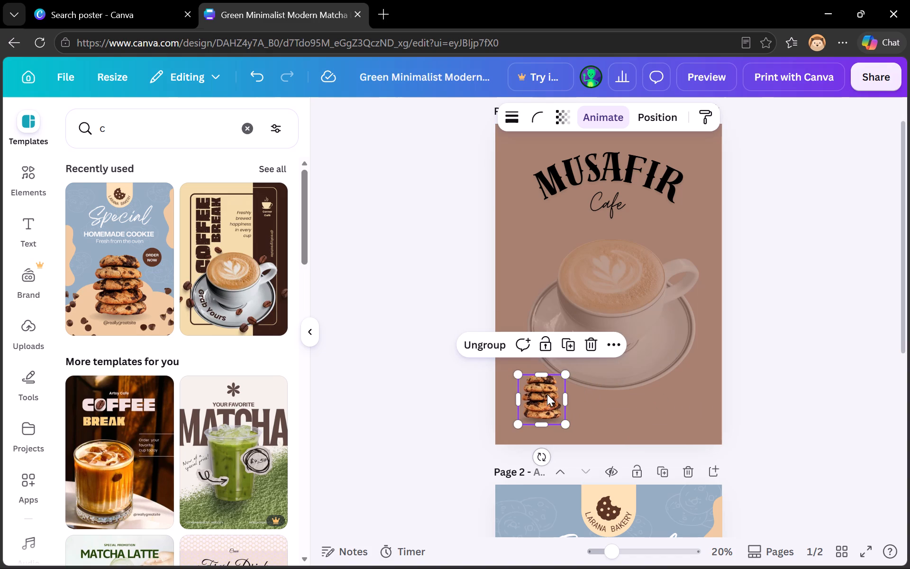
left_click_drag(549, 390, 552, 378)
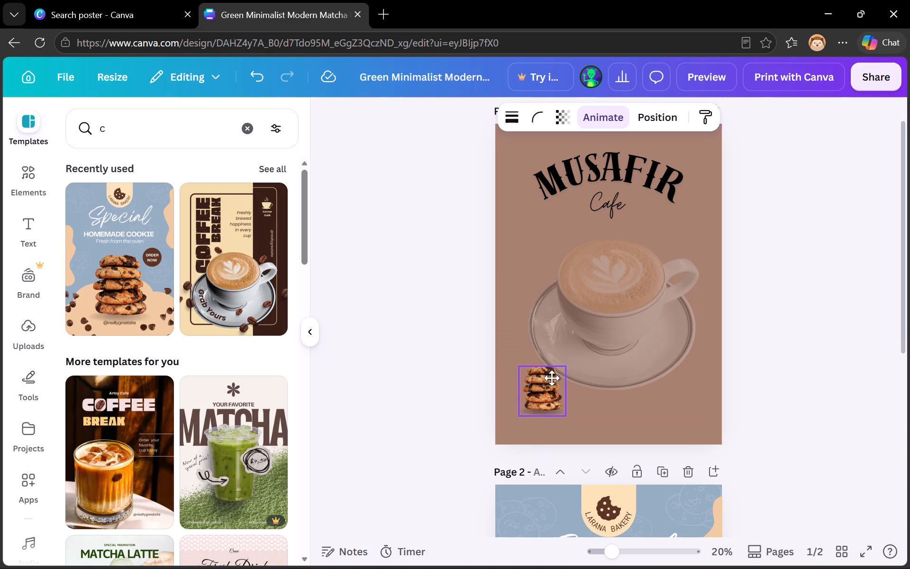
left_click_drag(552, 378, 555, 368)
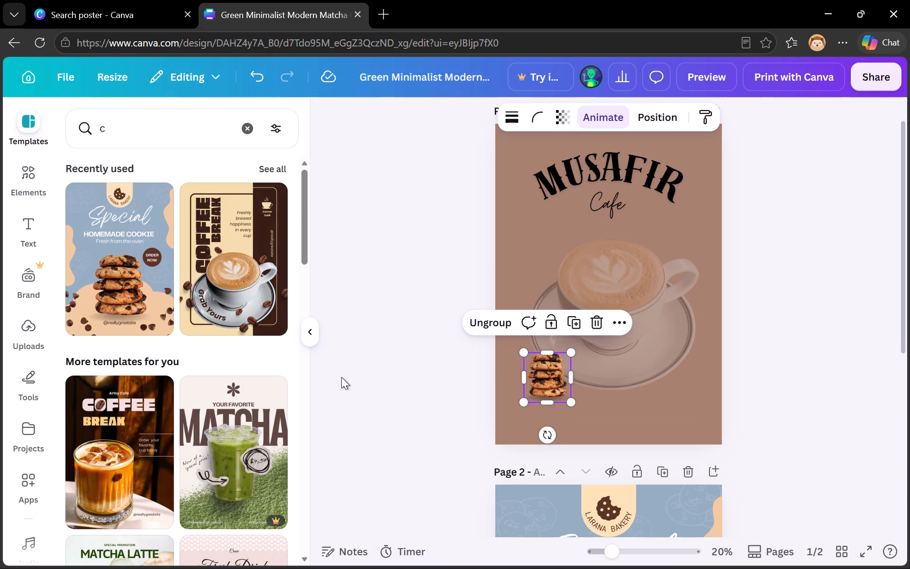
Browse the suggested poster templates for another food or drink image to borrow.
scroll(230, 412, "down", 4)
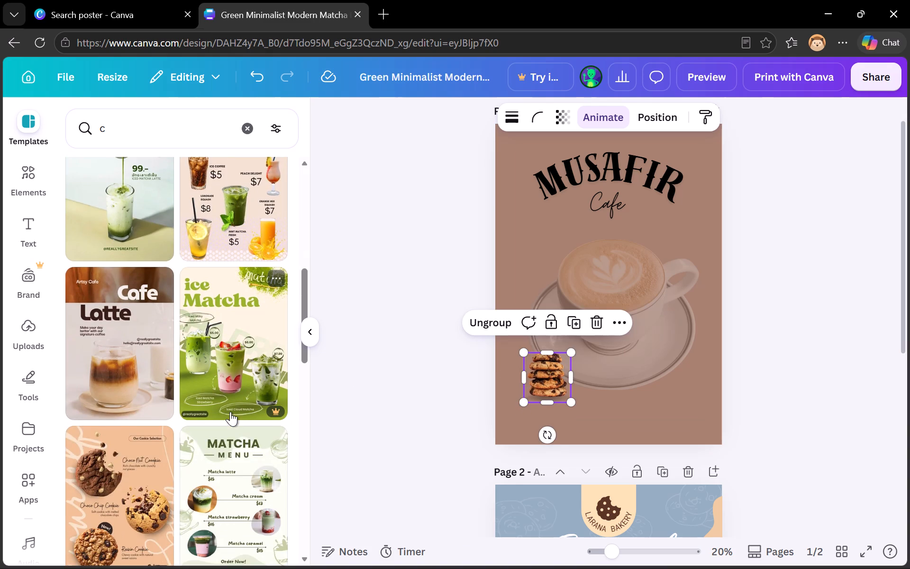
scroll(230, 412, "down", 1)
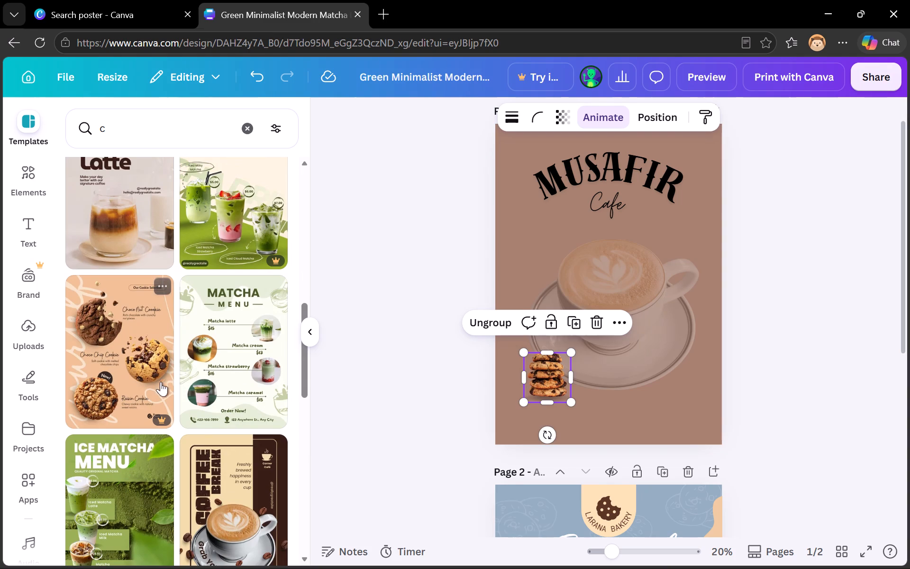
scroll(196, 422, "down", 3)
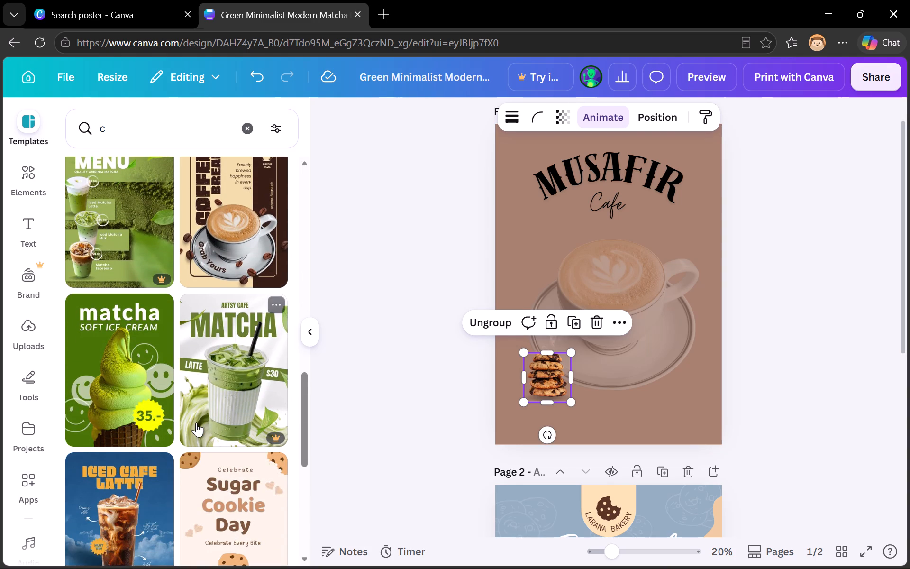
scroll(196, 422, "down", 2)
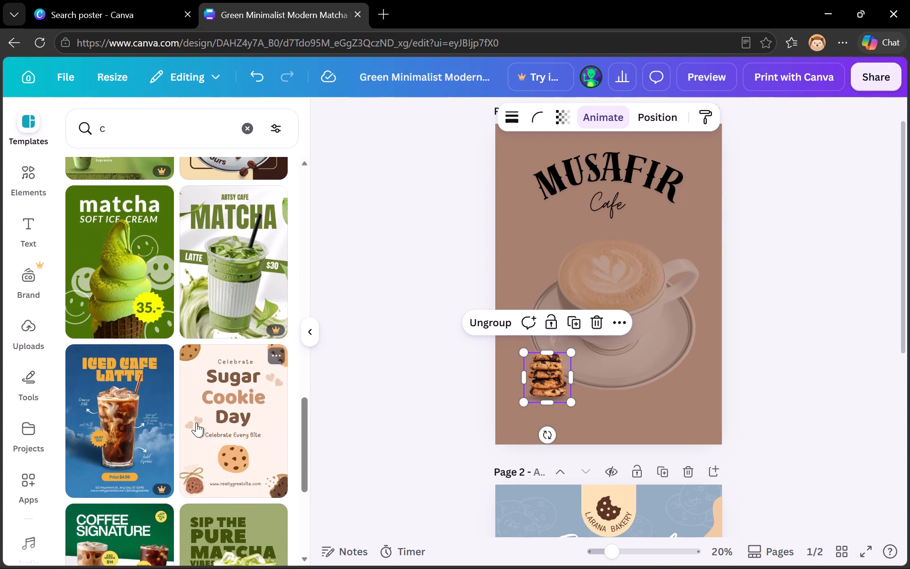
scroll(213, 485, "down", 2)
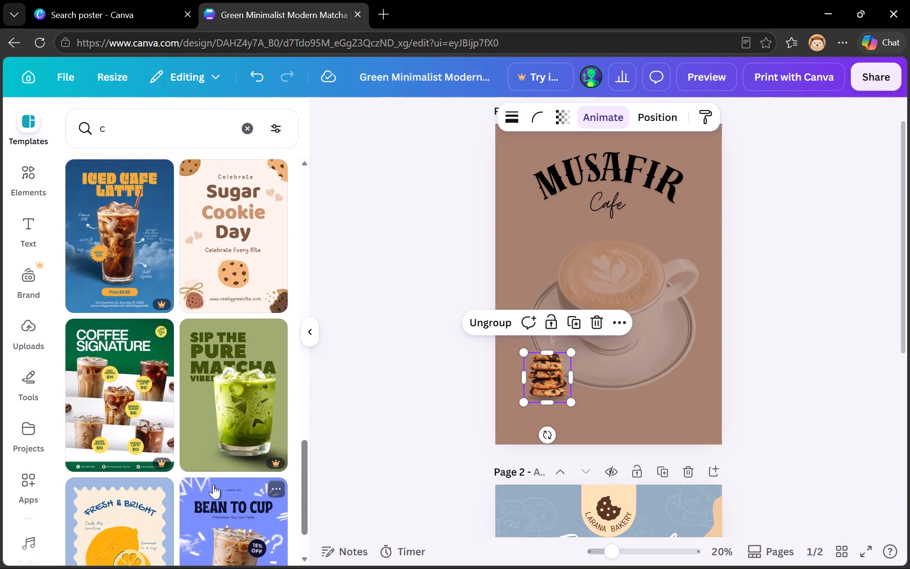
scroll(213, 485, "down", 4)
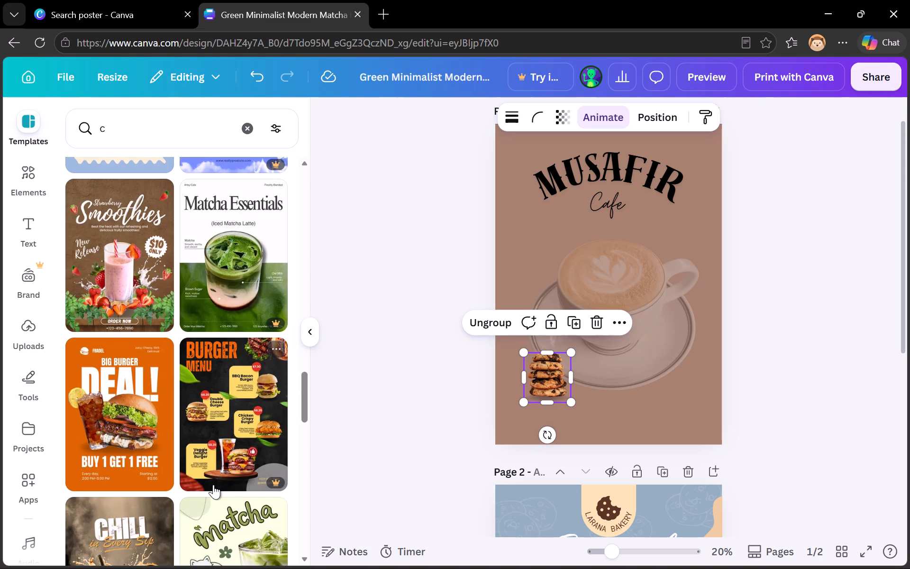
scroll(213, 485, "down", 2)
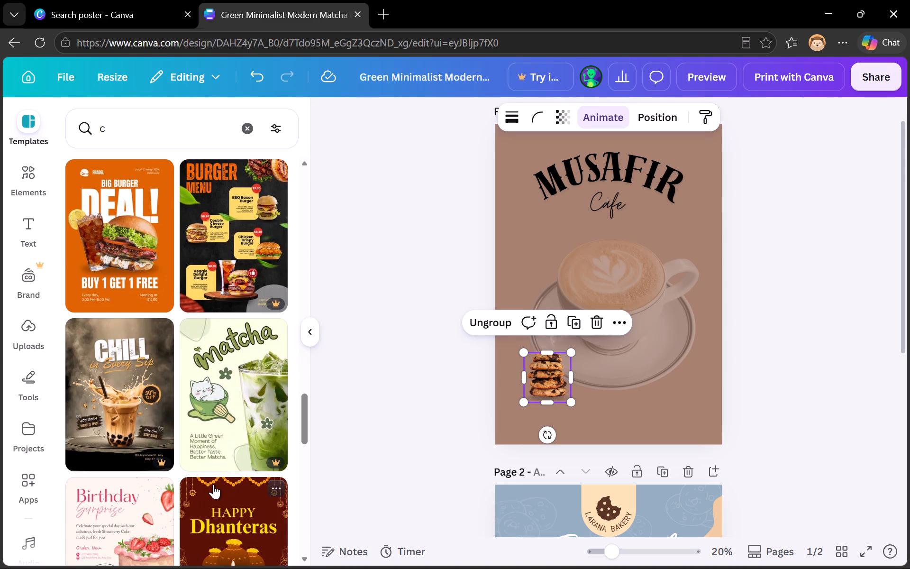
scroll(213, 485, "down", 3)
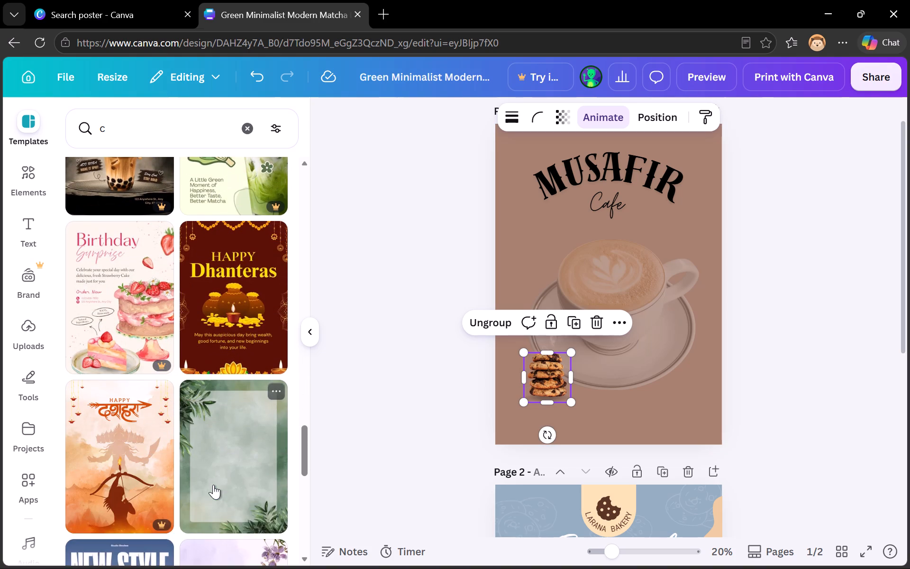
scroll(213, 485, "up", 12)
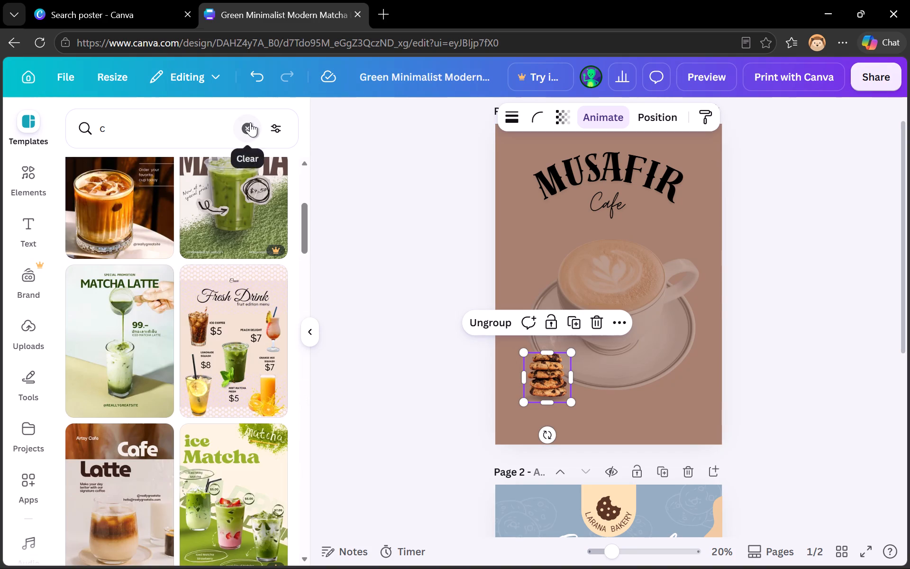
Search the poster templates for snacks and examine the results, including a look at the Delicious Hot Dog template.
left_click(250, 122)
key("s")
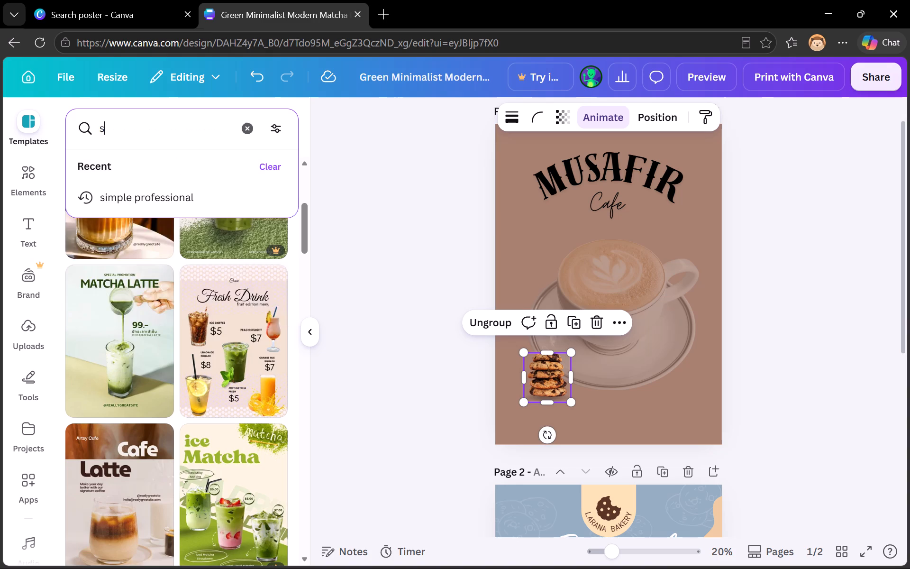
type("nac")
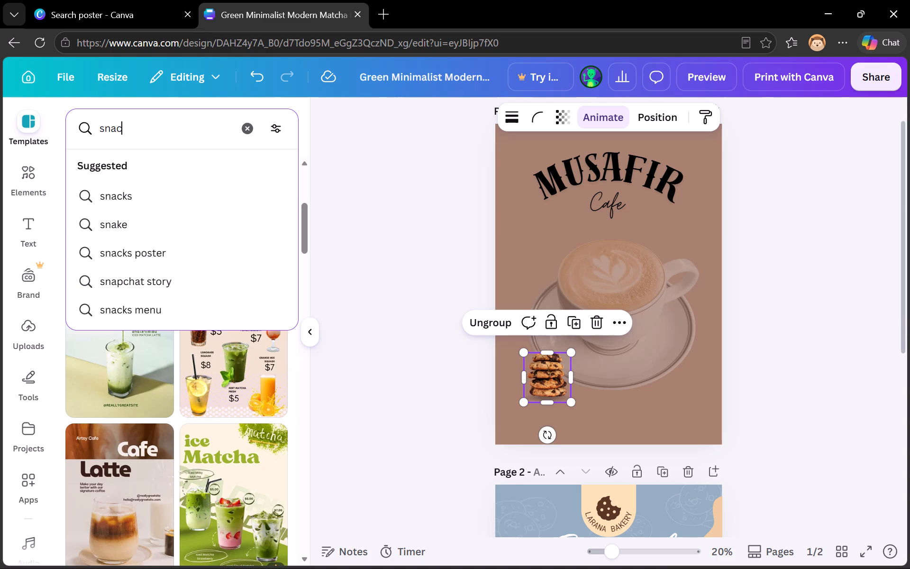
type("ks")
key("Return")
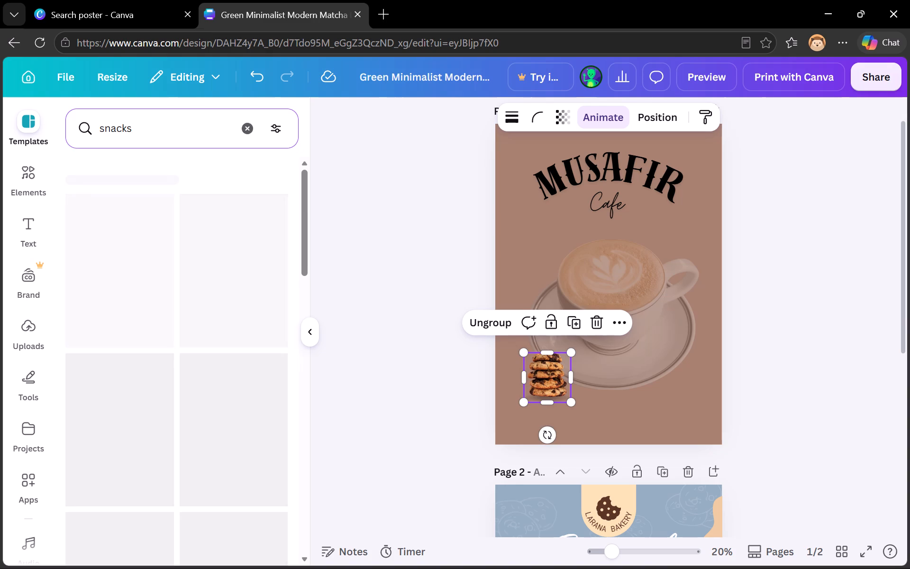
scroll(157, 404, "down", 3)
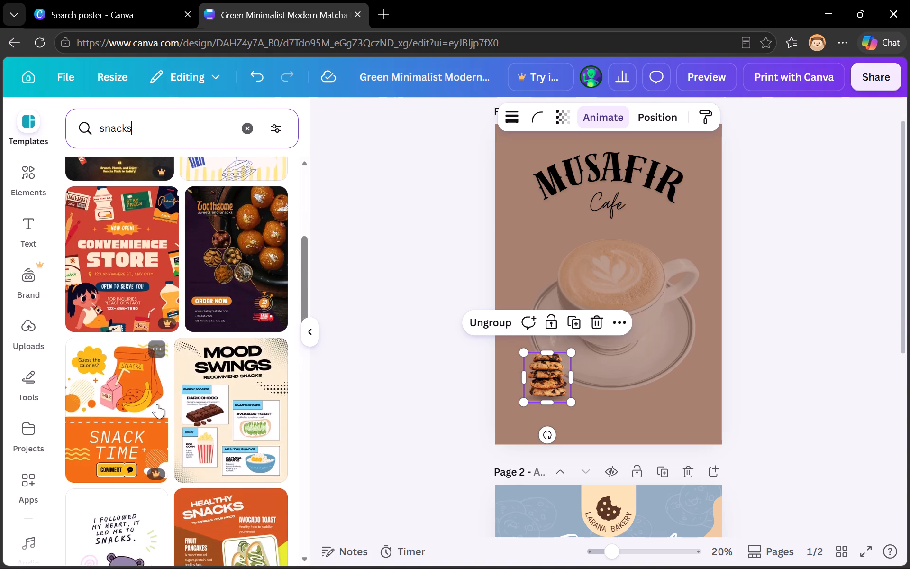
scroll(157, 404, "down", 7)
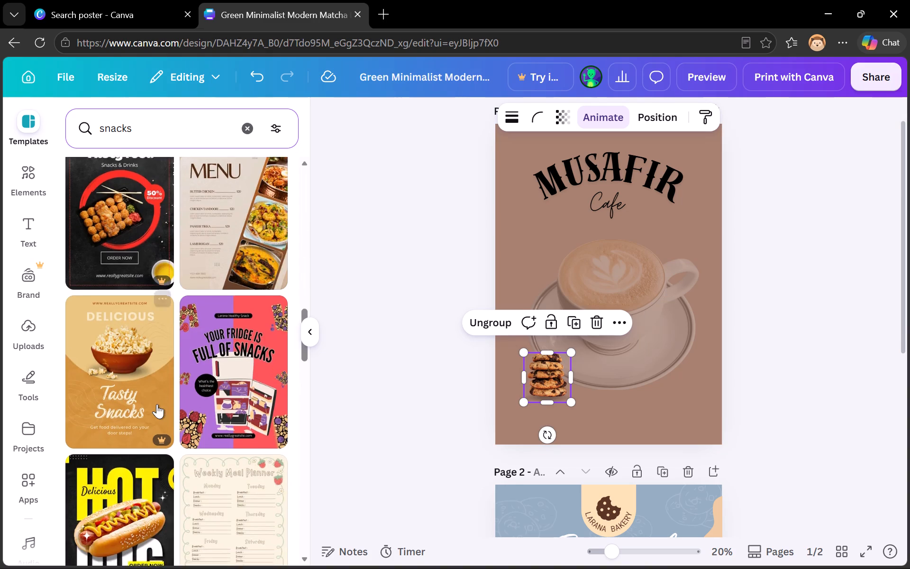
scroll(157, 404, "down", 3)
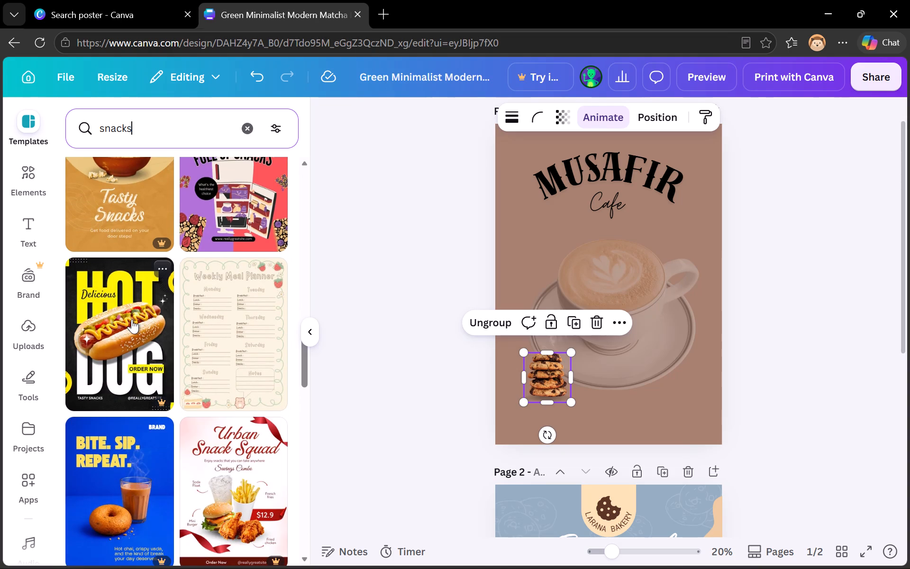
left_click(132, 319)
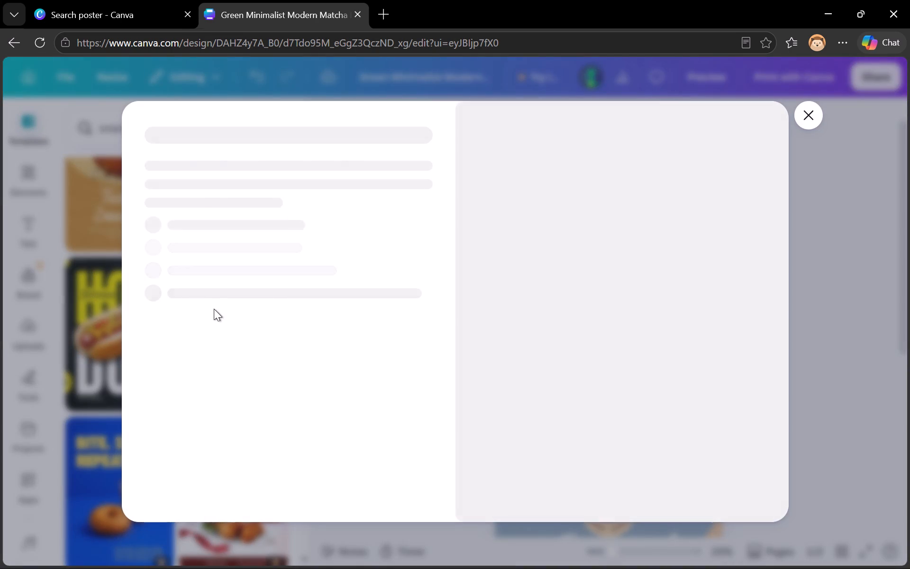
left_click(811, 103)
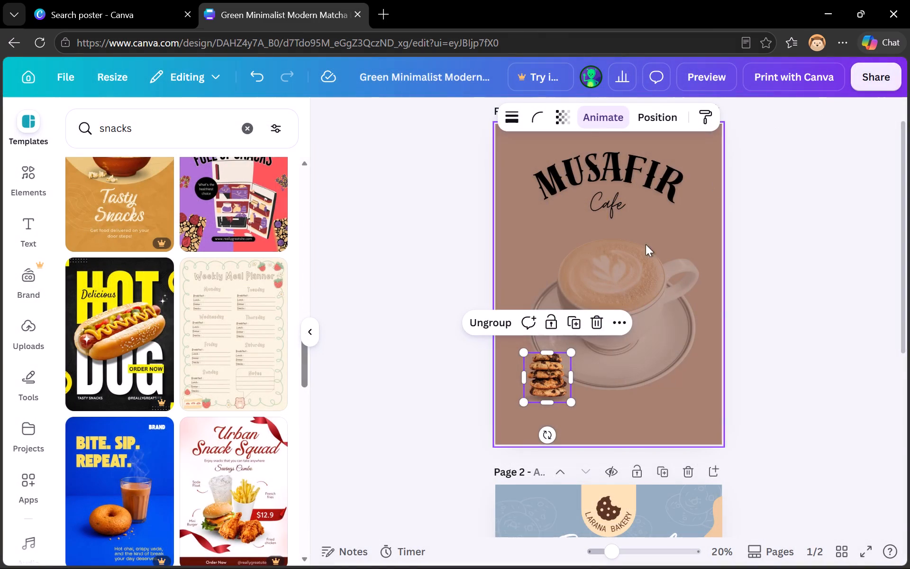
Delete page 2 with the Special Homemade Cookie template.
scroll(601, 344, "down", 3)
left_click(601, 344)
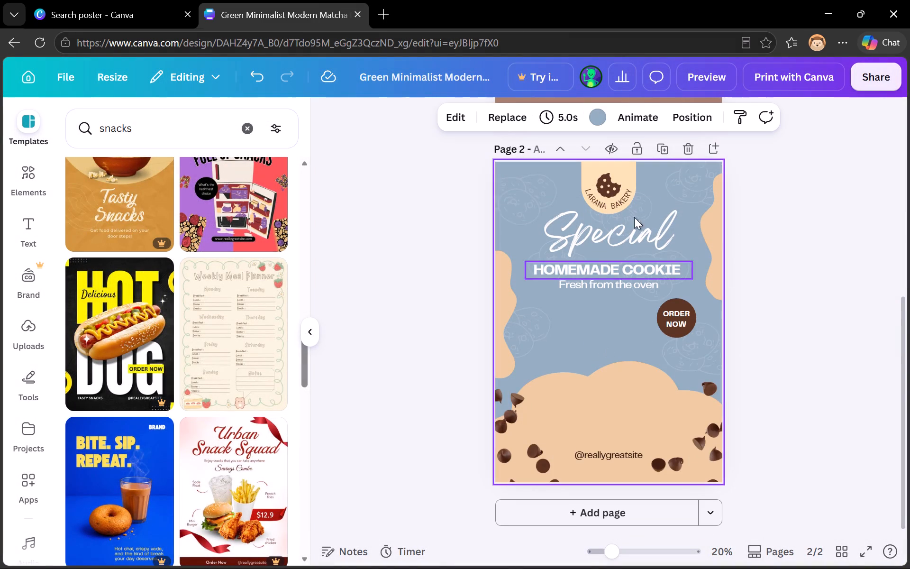
left_click(681, 149)
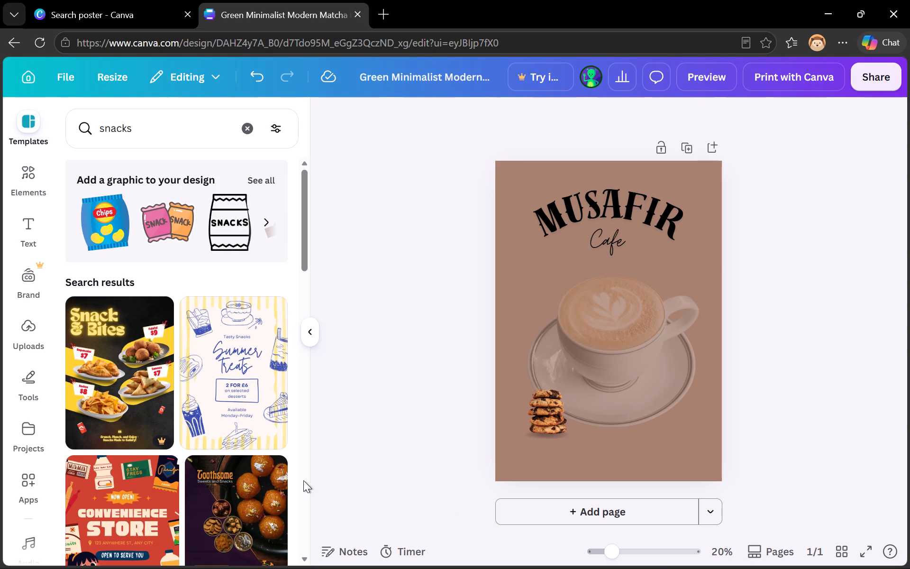
Clear the snacks search to return to the suggested poster templates.
left_click(246, 136)
left_click(418, 328)
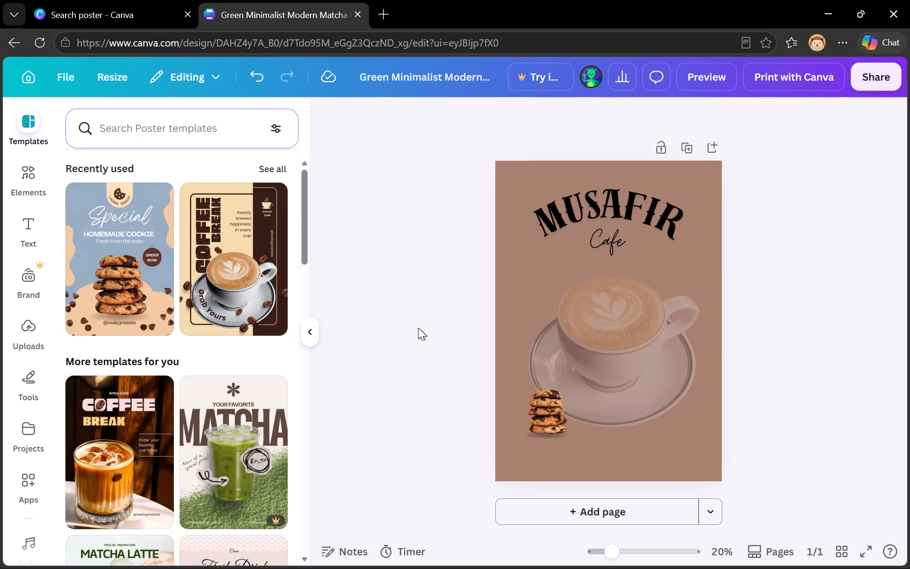
scroll(218, 380, "down", 3)
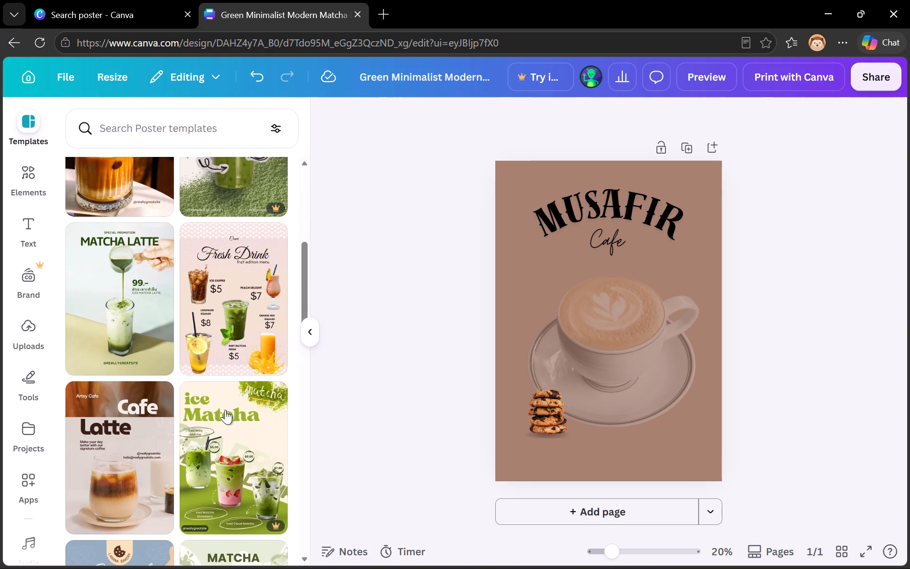
Add a blank second page after the Musafir Cafe poster and make it the active page.
left_click(567, 509)
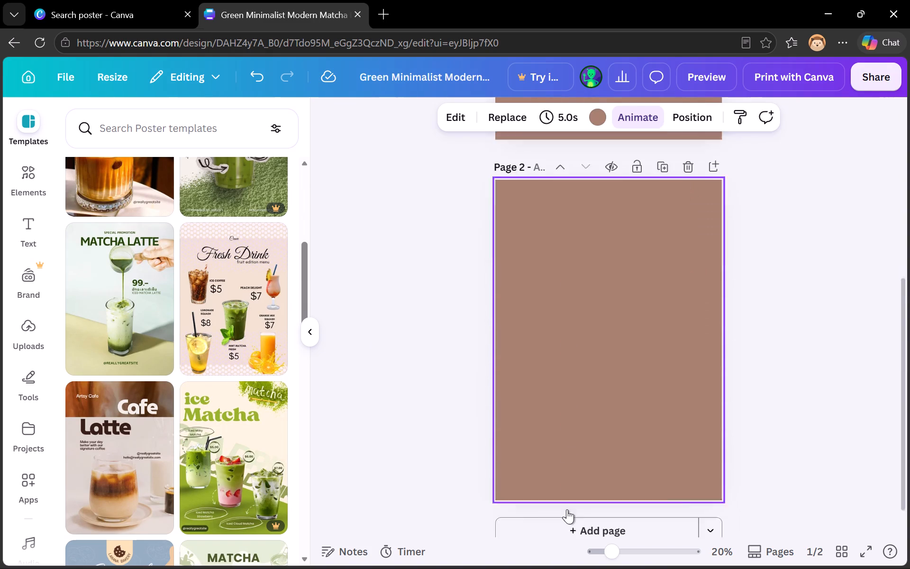
left_click(532, 439)
Browse the suggested poster templates for further food or drink images to borrow for the cafe poster.
scroll(228, 385, "down", 1)
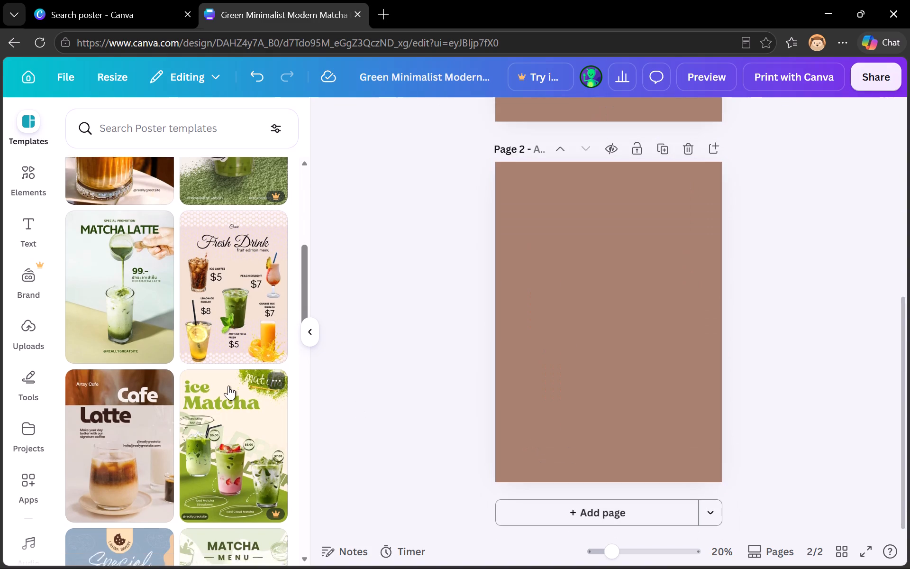
scroll(228, 385, "down", 6)
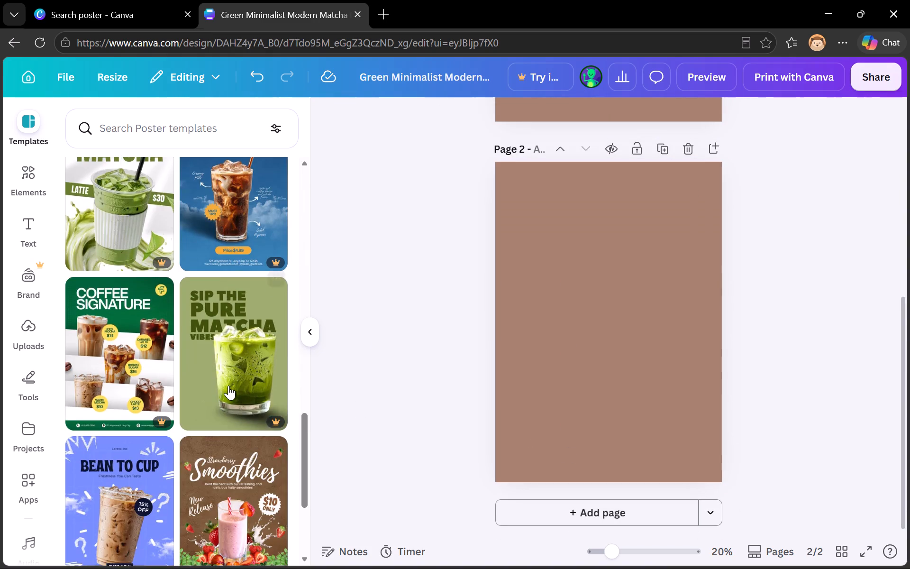
scroll(228, 385, "down", 5)
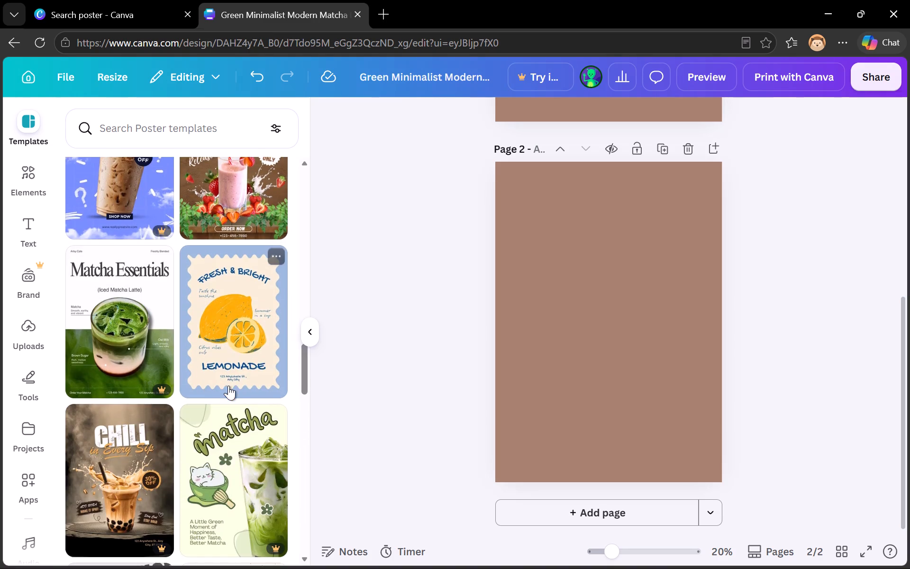
scroll(228, 385, "down", 2)
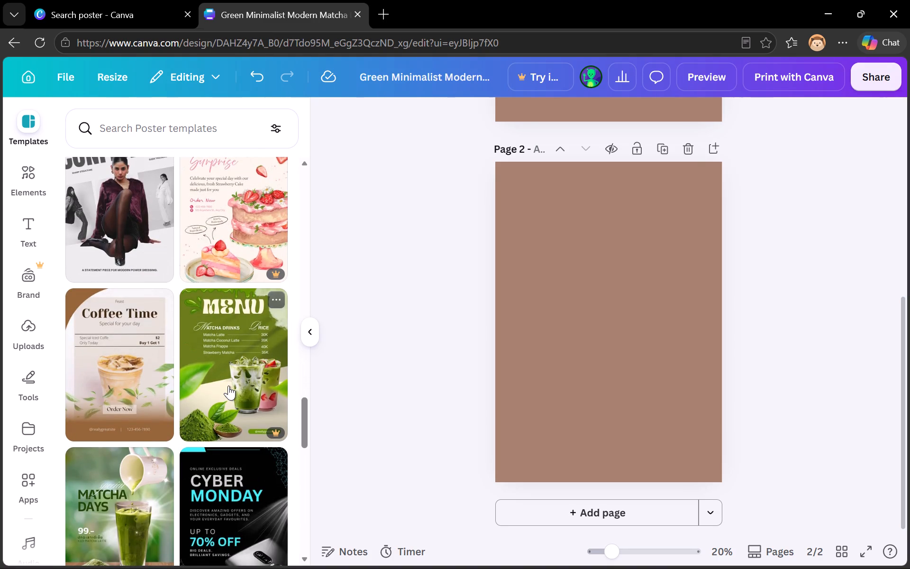
scroll(228, 385, "down", 5)
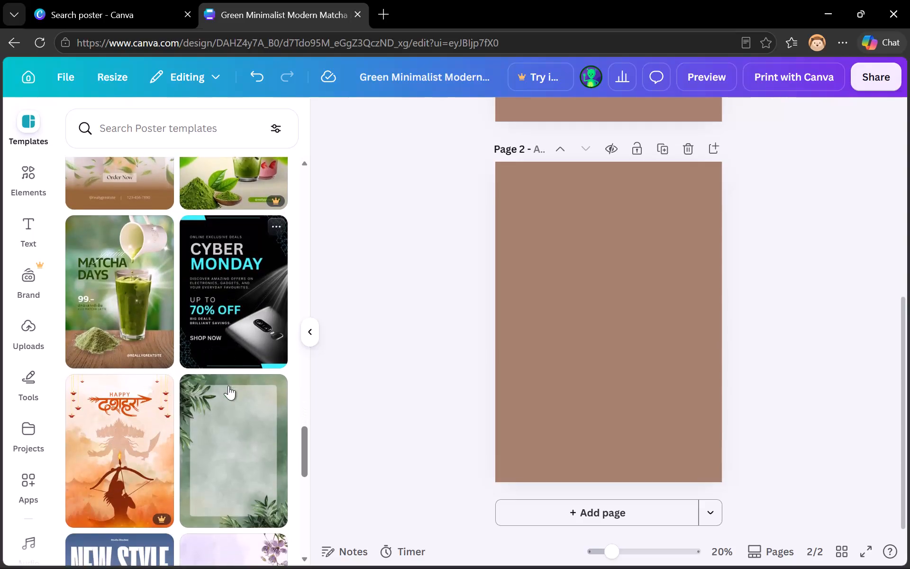
scroll(228, 385, "down", 6)
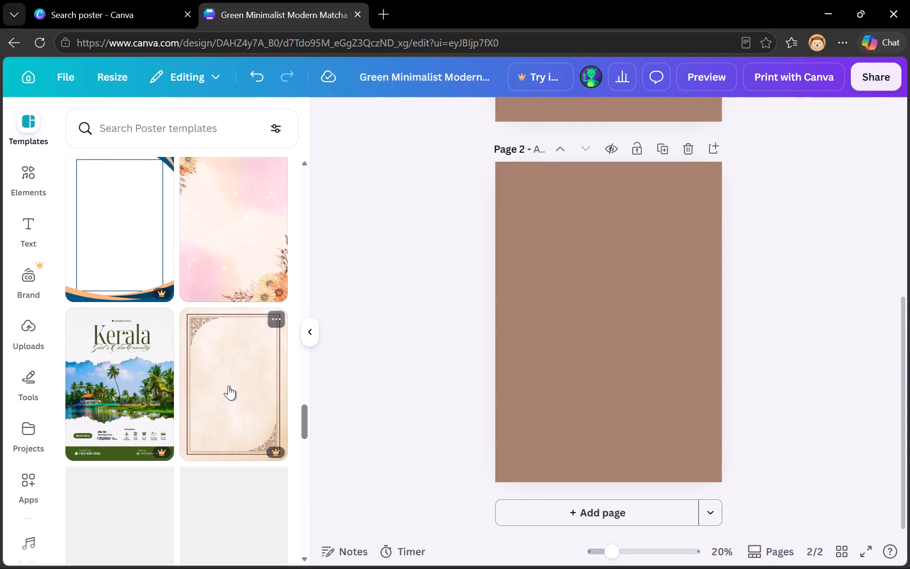
scroll(228, 385, "up", 20)
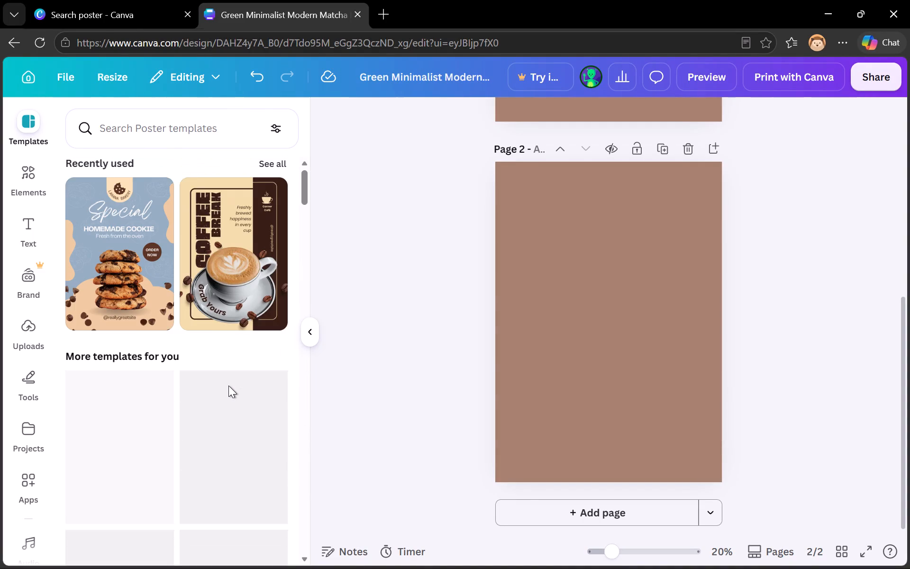
scroll(228, 385, "up", 1)
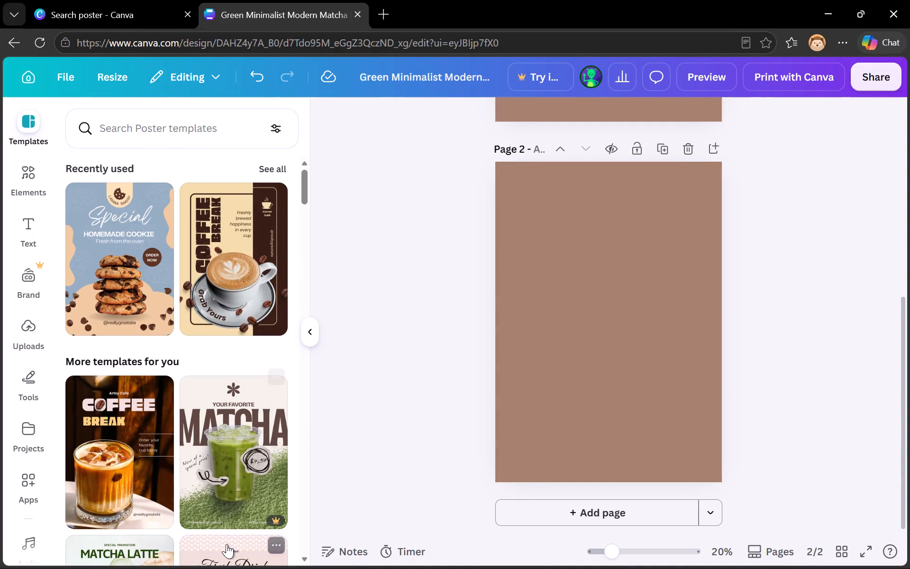
Apply the Fresh Drink fruit edition menu template to page 2.
scroll(210, 405, "down", 1)
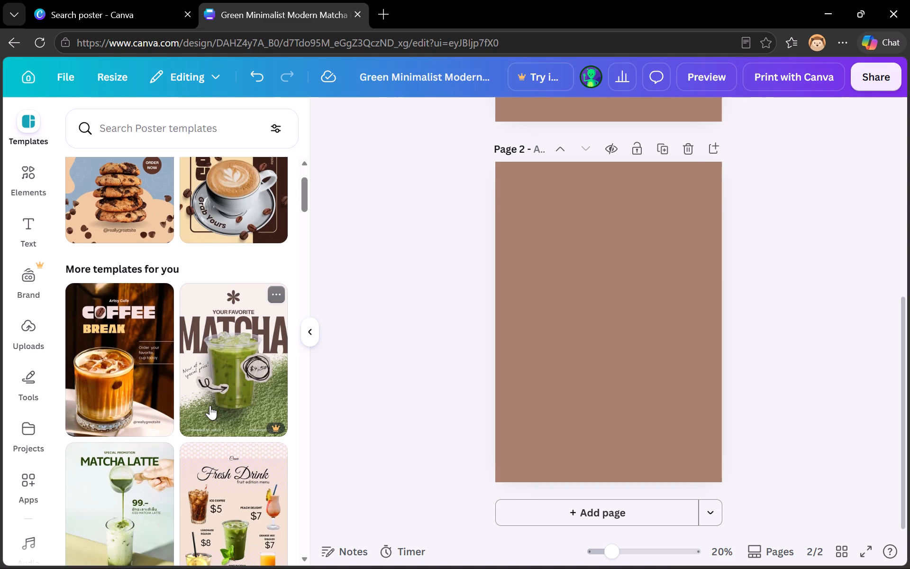
scroll(210, 405, "down", 3)
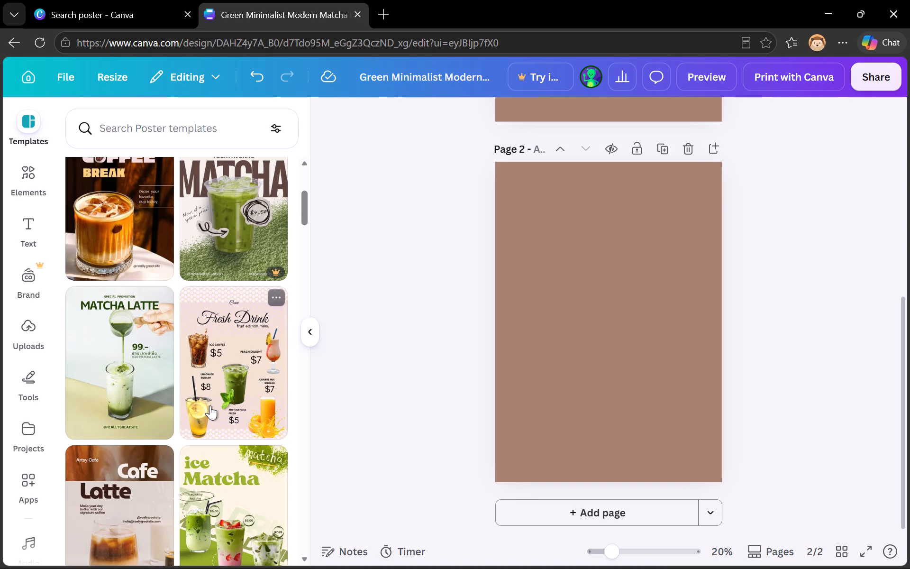
left_click(221, 388)
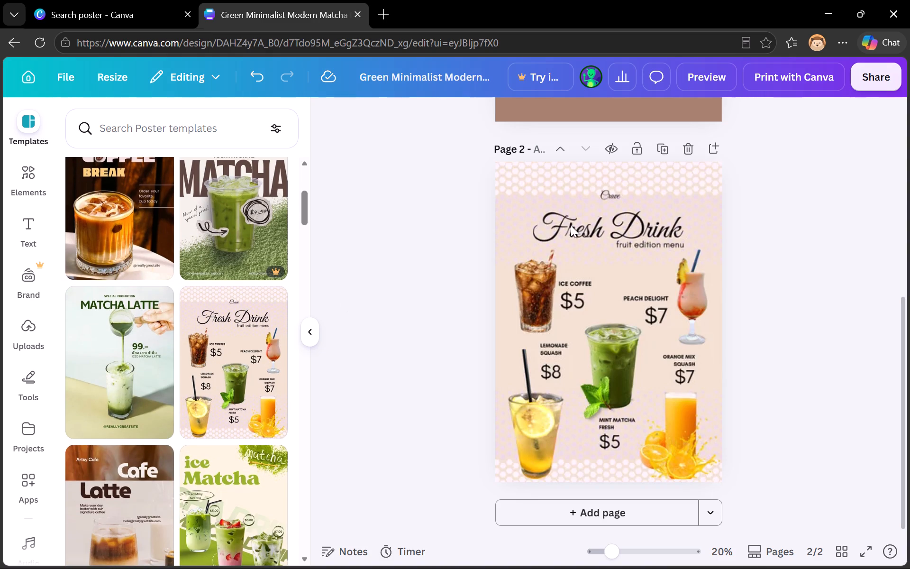
Move the iced coffee glass from page 2 to the Musafir Cafe poster's lower right corner and shrink it to roughly cookie-stack size.
left_click(531, 291)
scroll(432, 316, "up", 1)
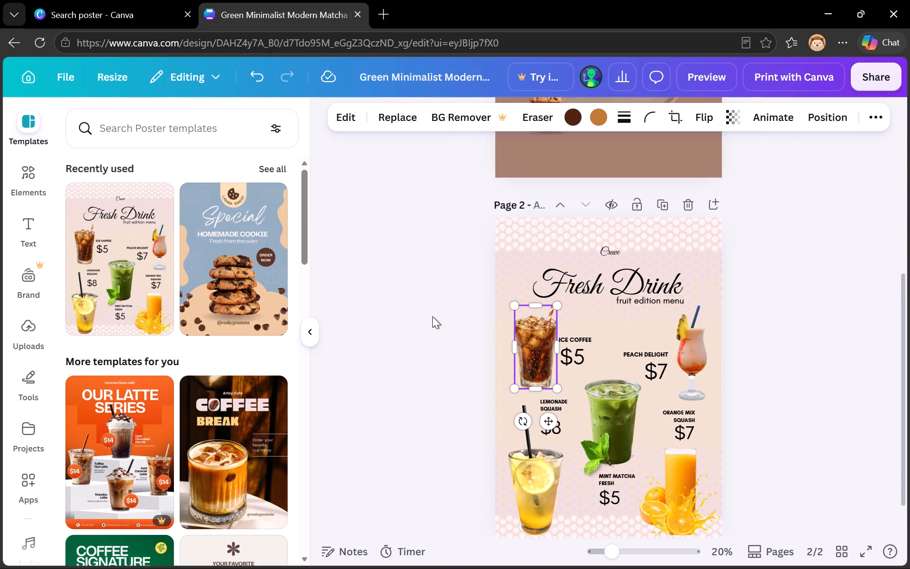
scroll(432, 316, "up", 1)
left_click_drag(537, 439, 639, 250)
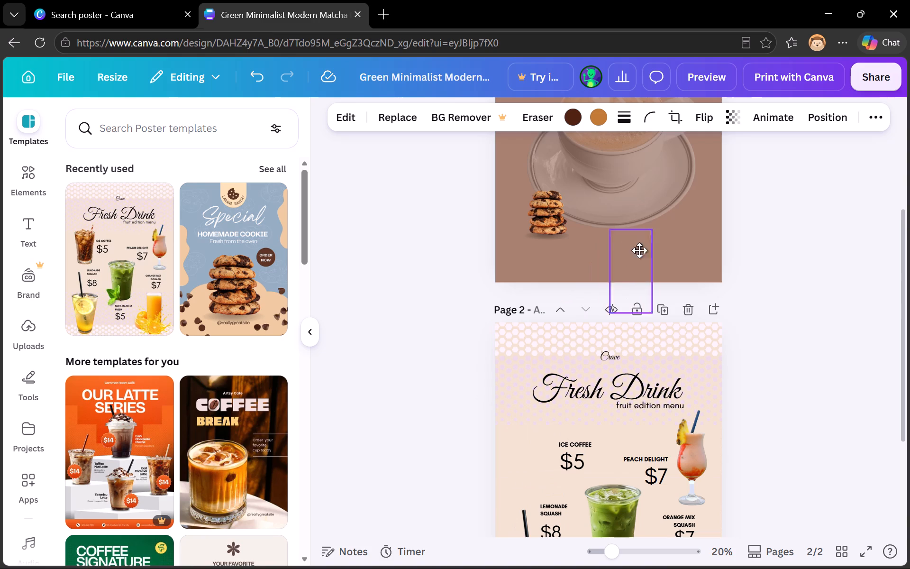
left_click_drag(639, 250, 680, 219)
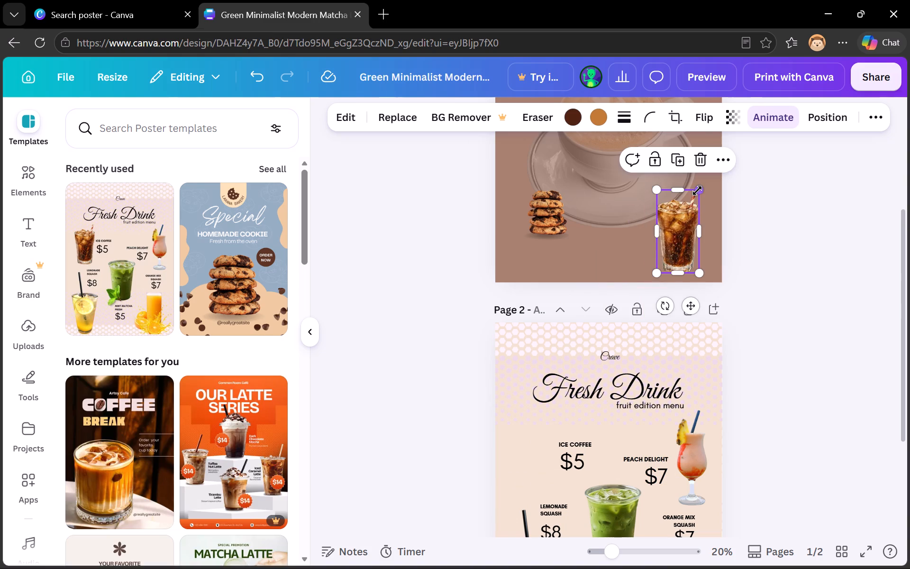
left_click_drag(697, 190, 687, 207)
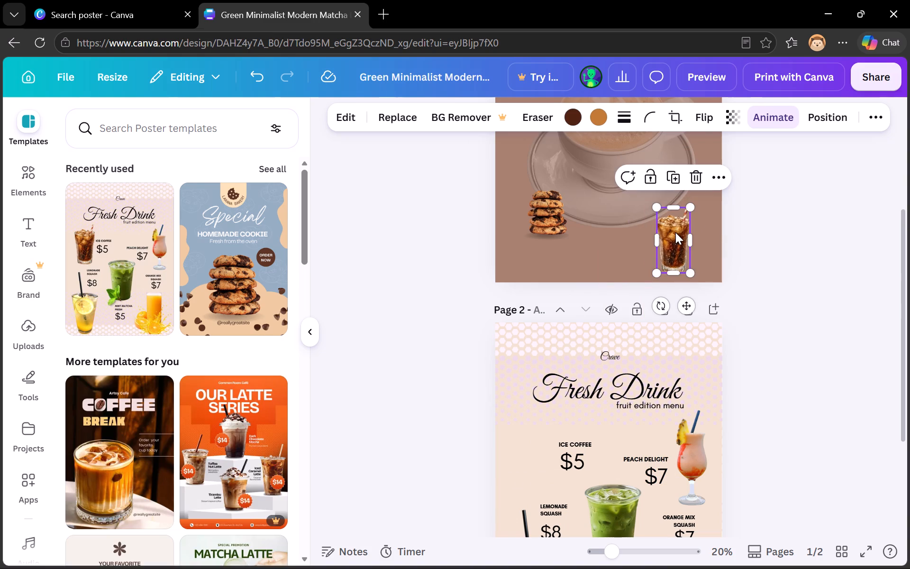
left_click_drag(675, 232, 693, 225)
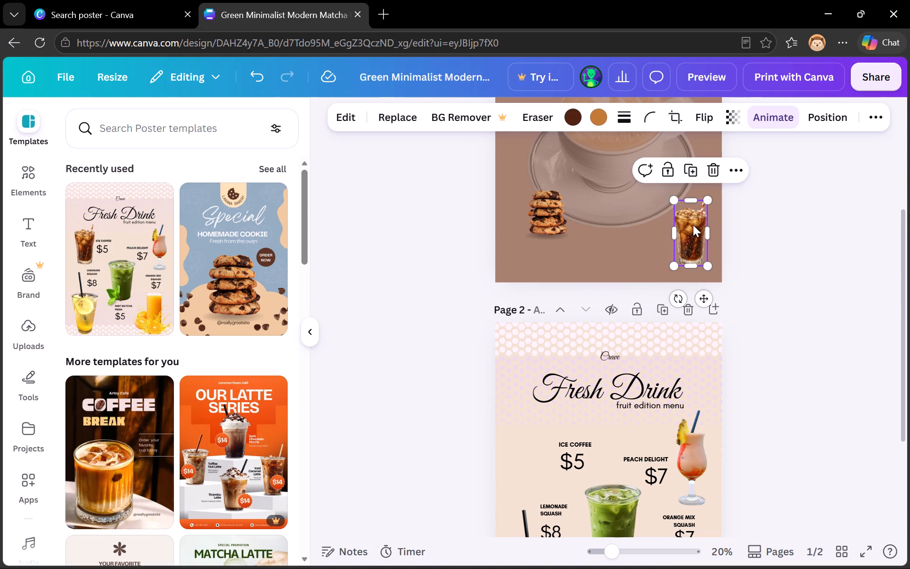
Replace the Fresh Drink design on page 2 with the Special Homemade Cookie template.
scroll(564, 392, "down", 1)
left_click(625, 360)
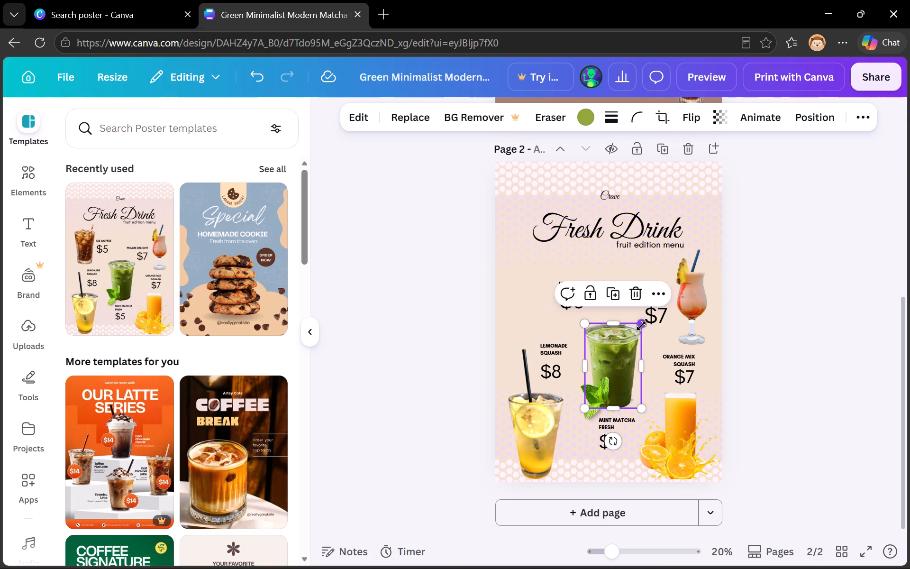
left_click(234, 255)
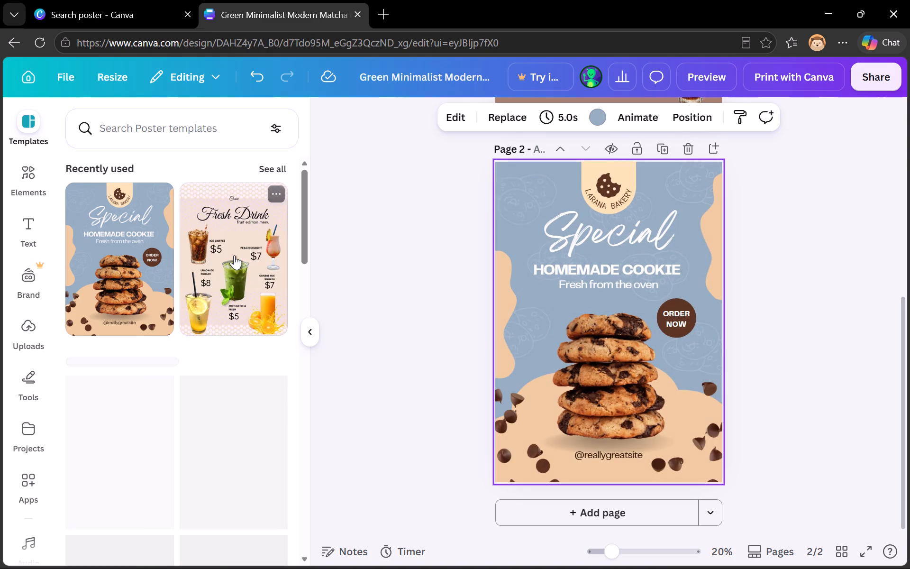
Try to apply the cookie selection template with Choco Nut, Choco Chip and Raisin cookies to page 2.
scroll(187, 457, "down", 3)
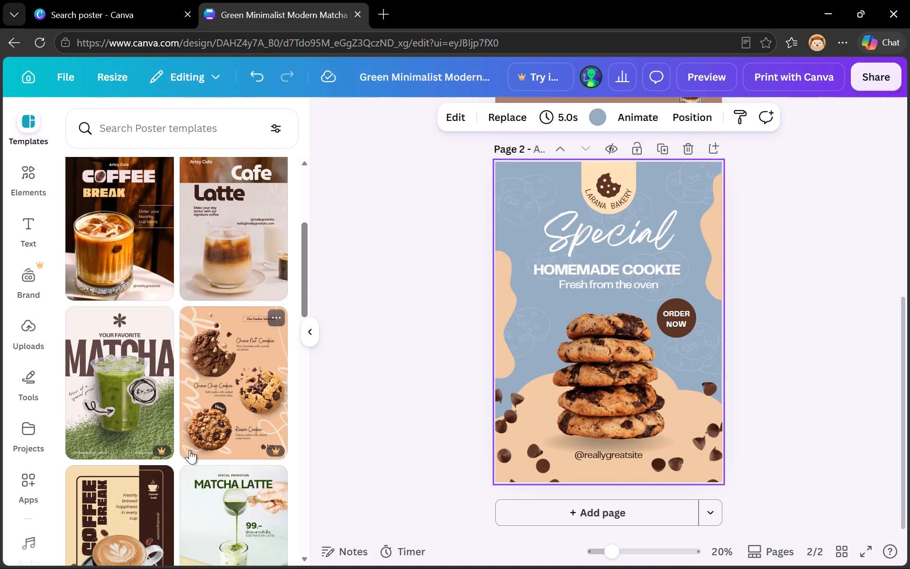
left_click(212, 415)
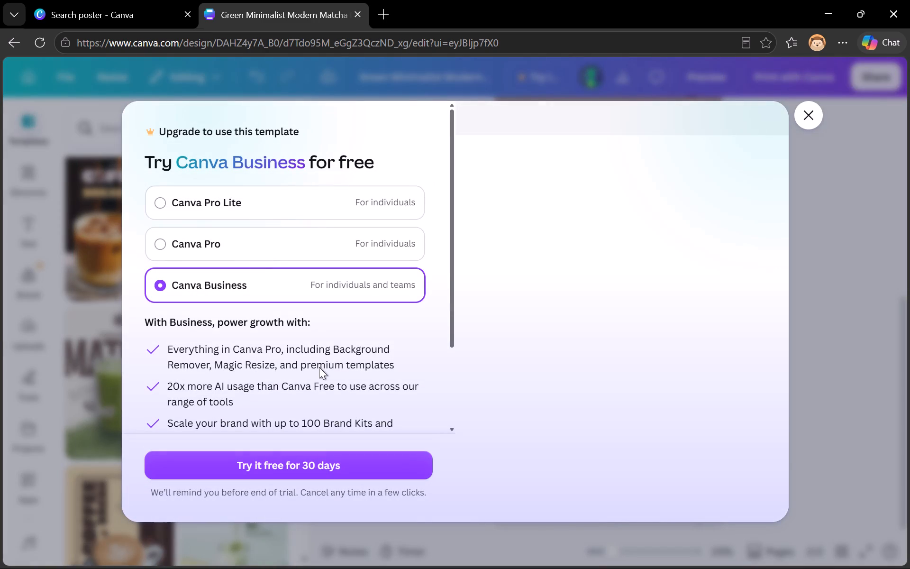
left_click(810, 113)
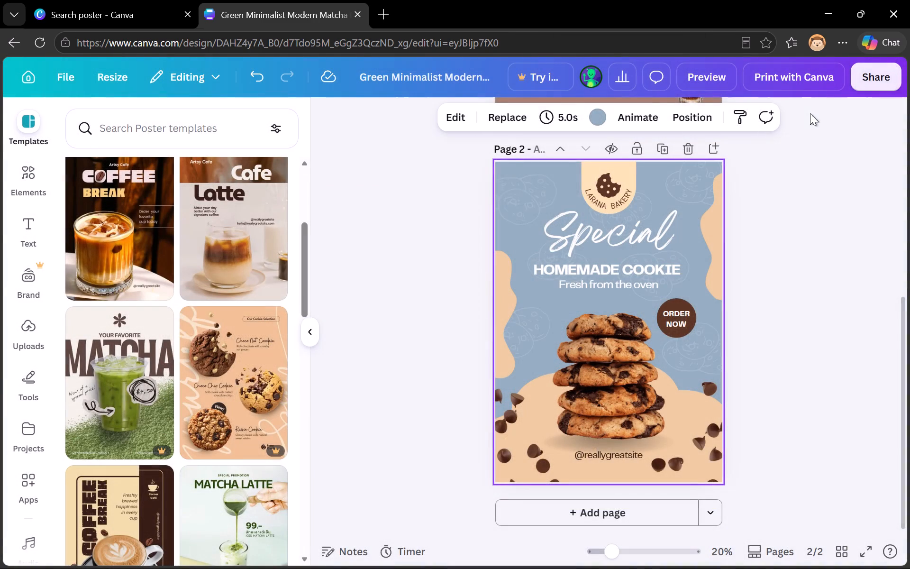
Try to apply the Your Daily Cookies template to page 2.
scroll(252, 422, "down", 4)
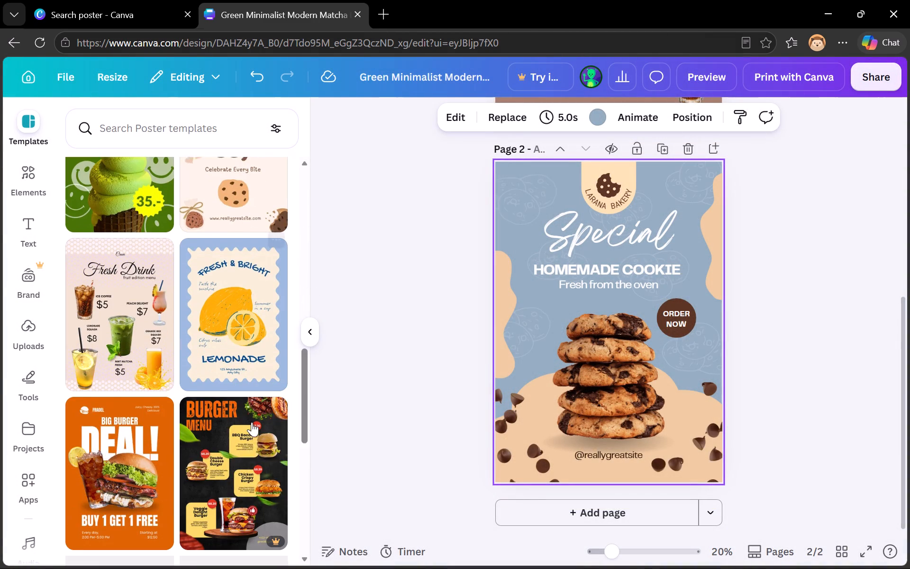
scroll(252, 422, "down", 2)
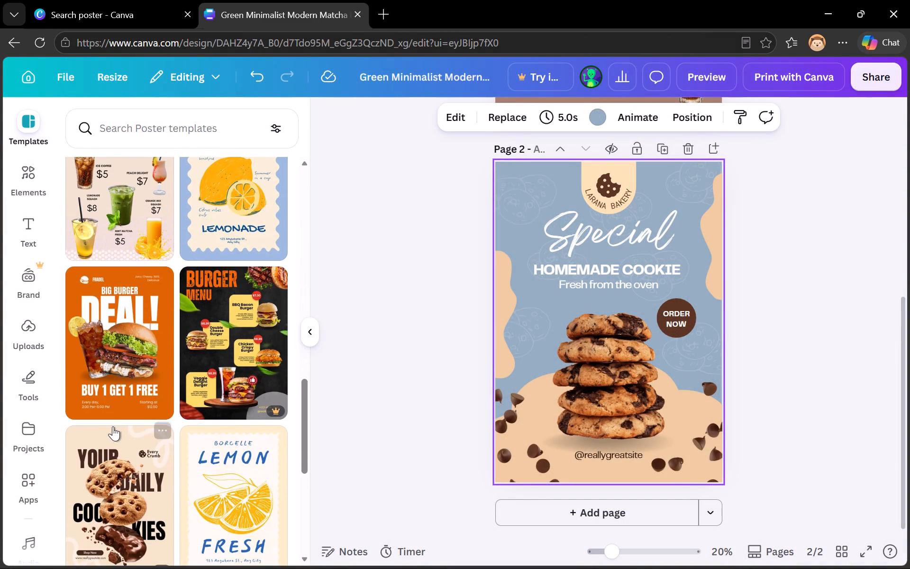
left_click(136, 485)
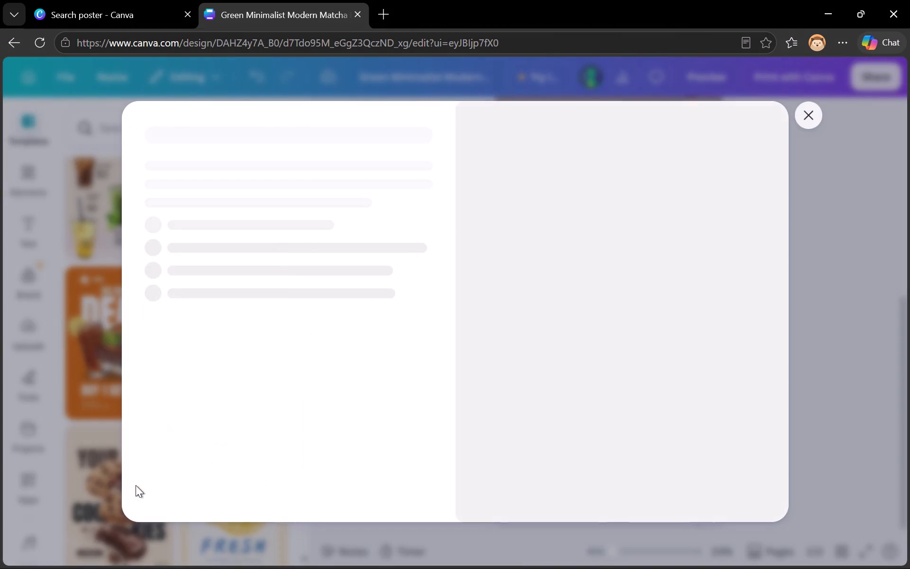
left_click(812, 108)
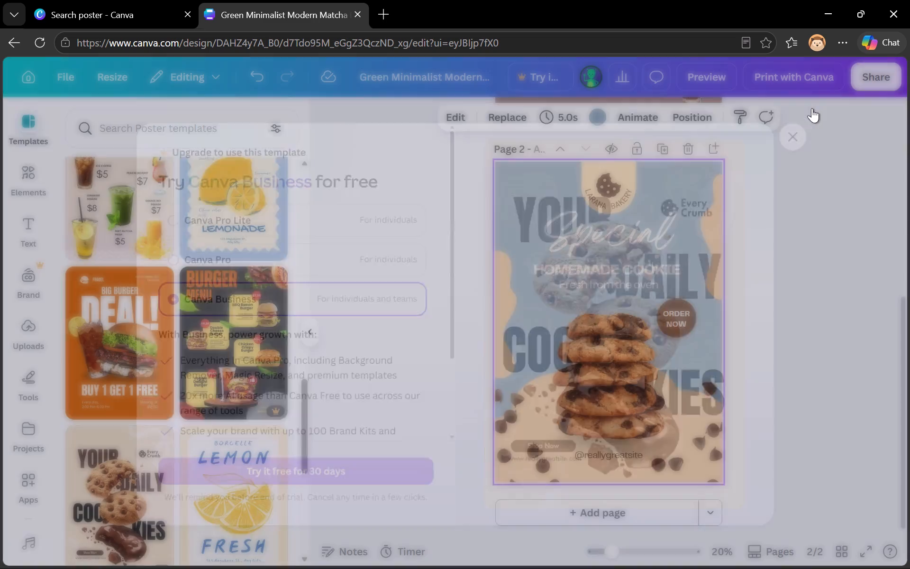
Apply the red Menu template with cheesecake, puff pastry and croissant to page 2.
scroll(209, 443, "down", 5)
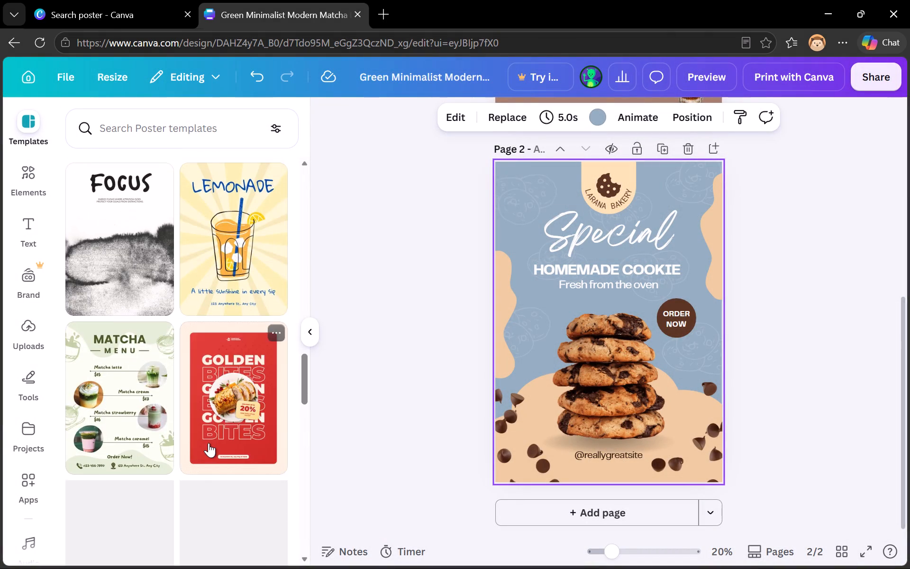
scroll(209, 443, "down", 3)
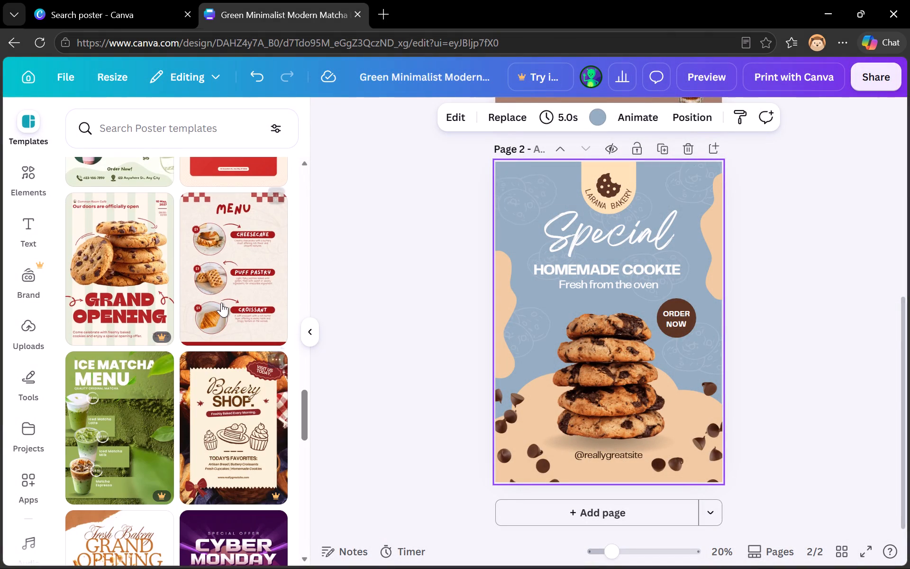
left_click(221, 301)
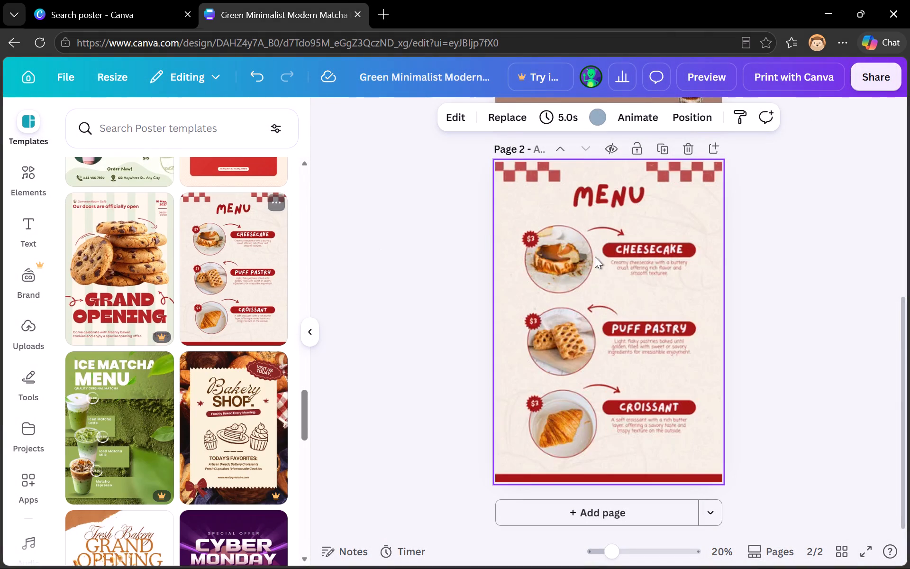
Move the round cheesecake photo up on page 2 so that it overlaps the start of the MENU title.
left_click(555, 267)
left_click_drag(555, 267, 565, 269)
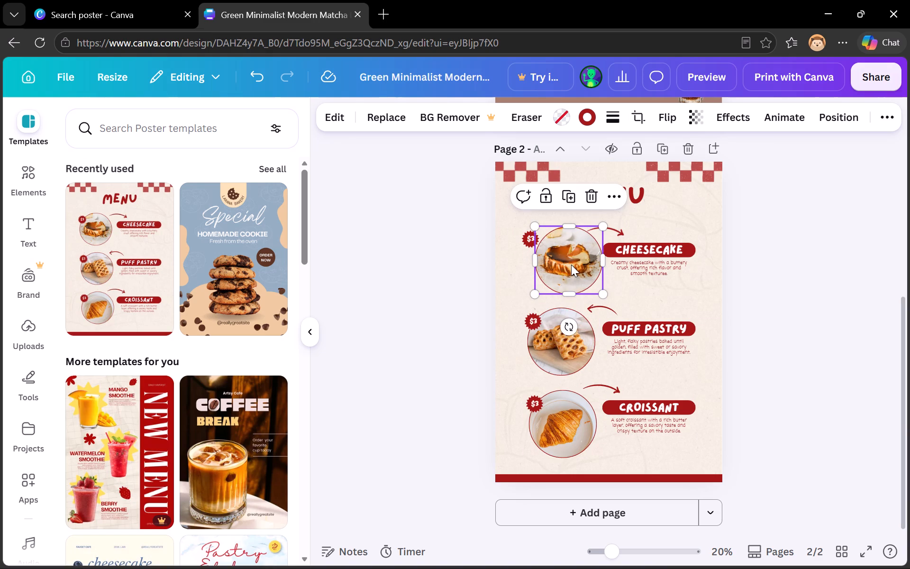
left_click(571, 265)
left_click_drag(571, 265, 535, 262)
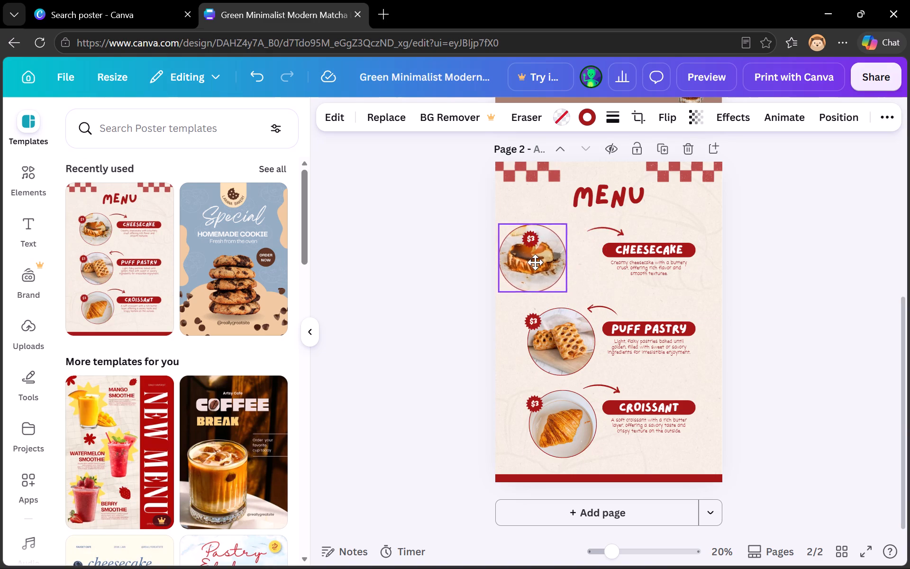
left_click_drag(535, 262, 565, 221)
left_click(565, 221)
left_click_drag(565, 221, 571, 250)
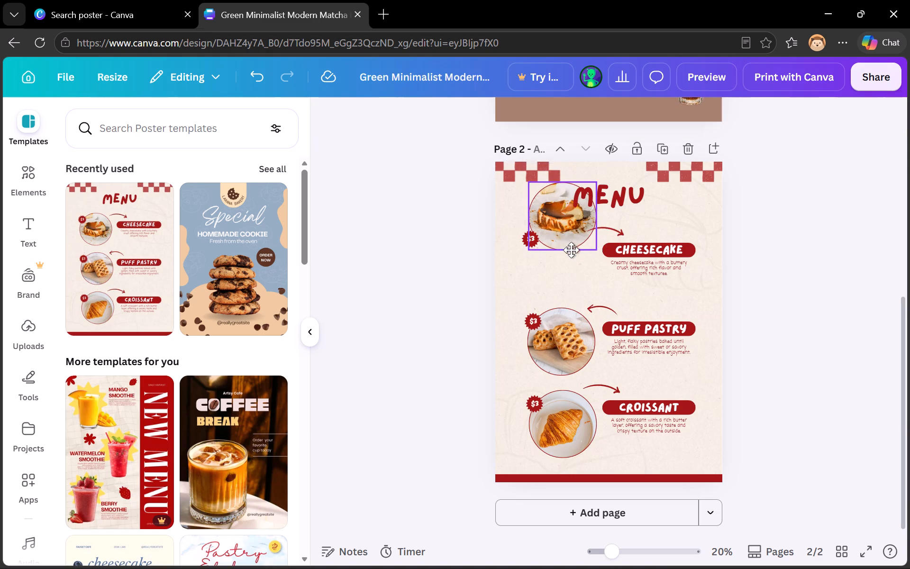
left_click_drag(571, 250, 578, 275)
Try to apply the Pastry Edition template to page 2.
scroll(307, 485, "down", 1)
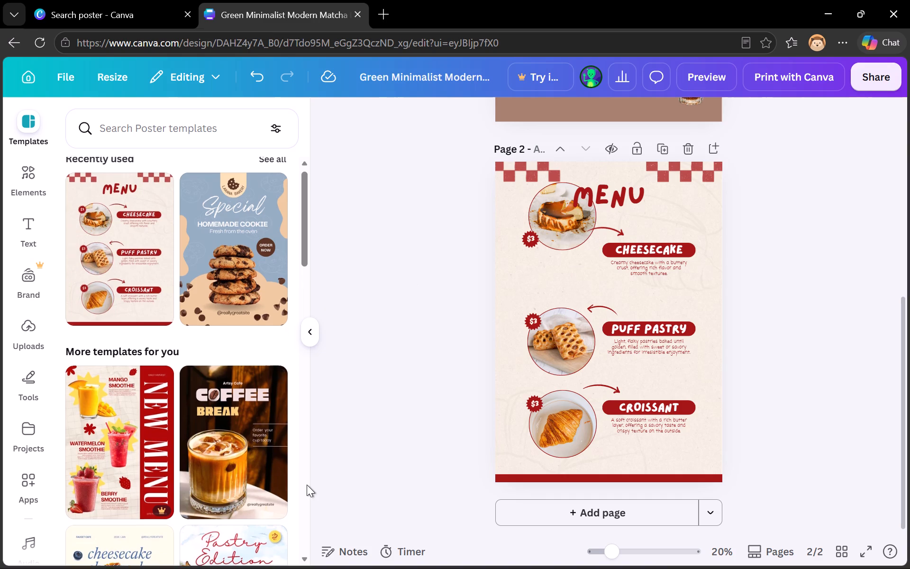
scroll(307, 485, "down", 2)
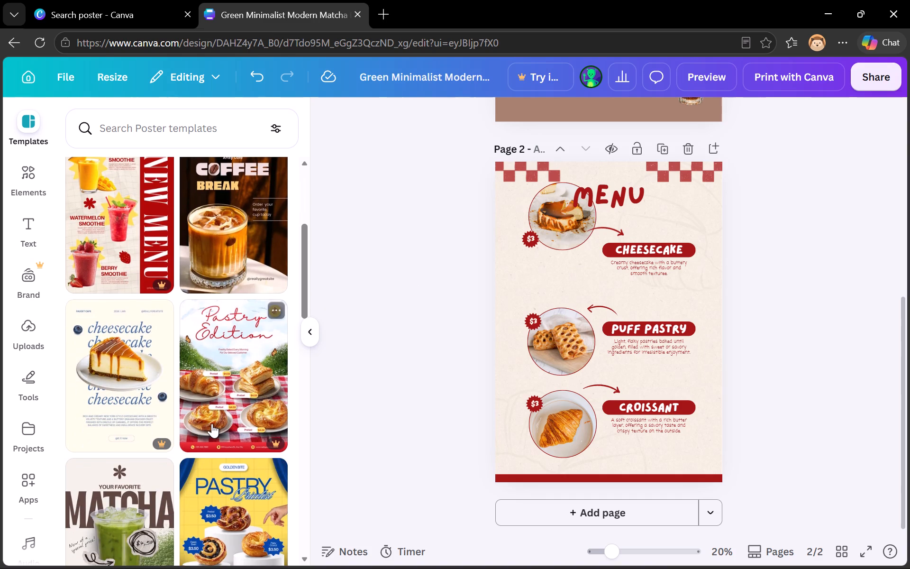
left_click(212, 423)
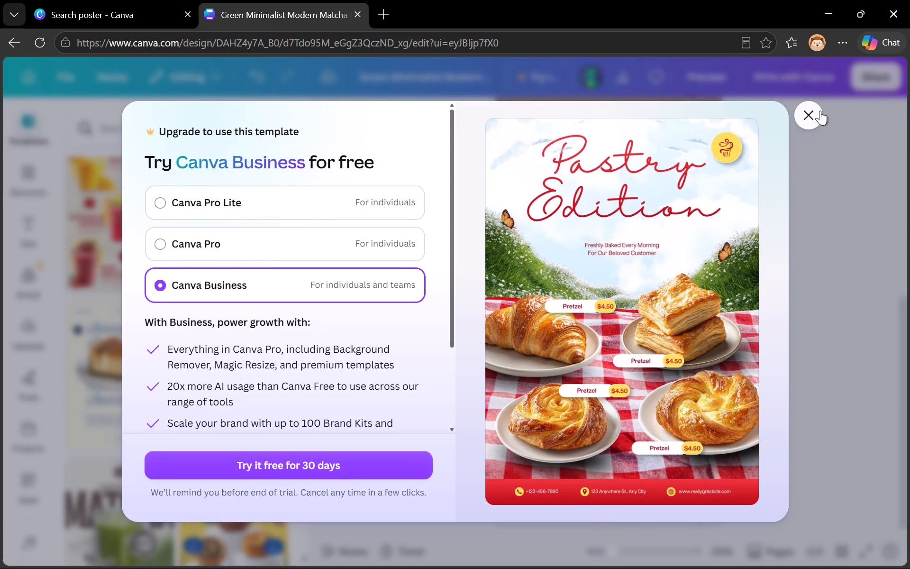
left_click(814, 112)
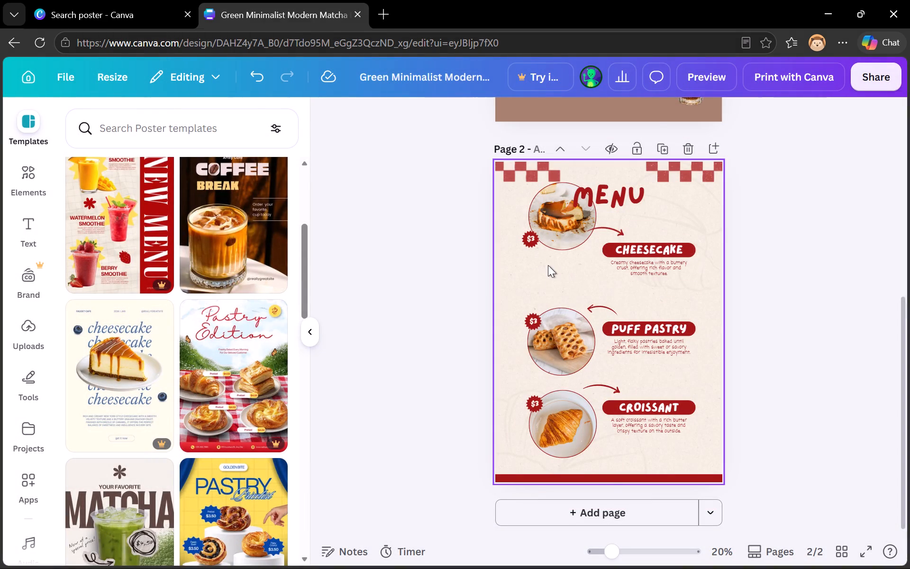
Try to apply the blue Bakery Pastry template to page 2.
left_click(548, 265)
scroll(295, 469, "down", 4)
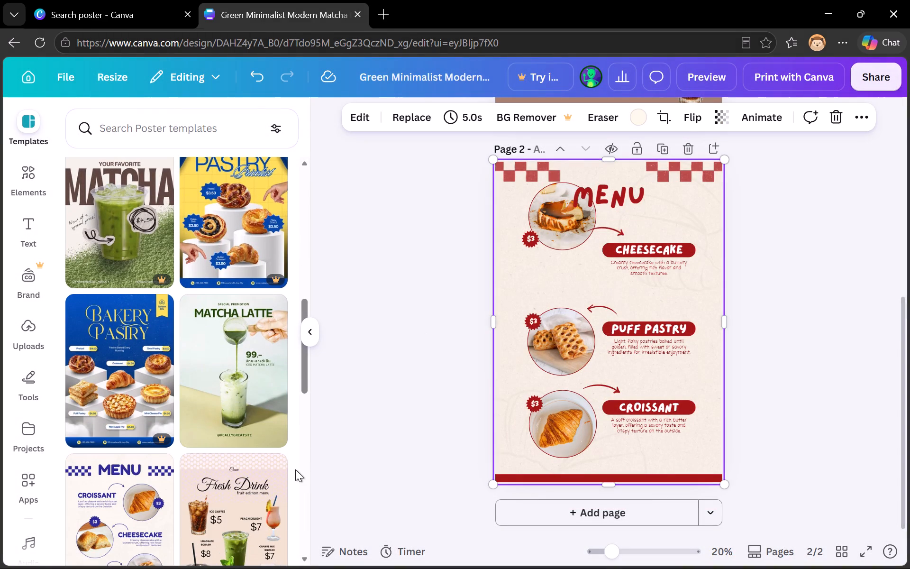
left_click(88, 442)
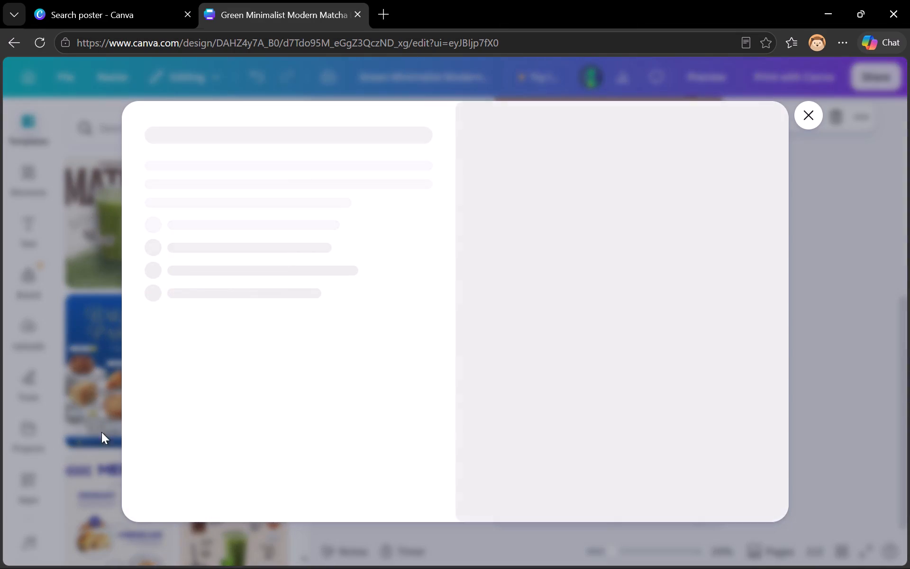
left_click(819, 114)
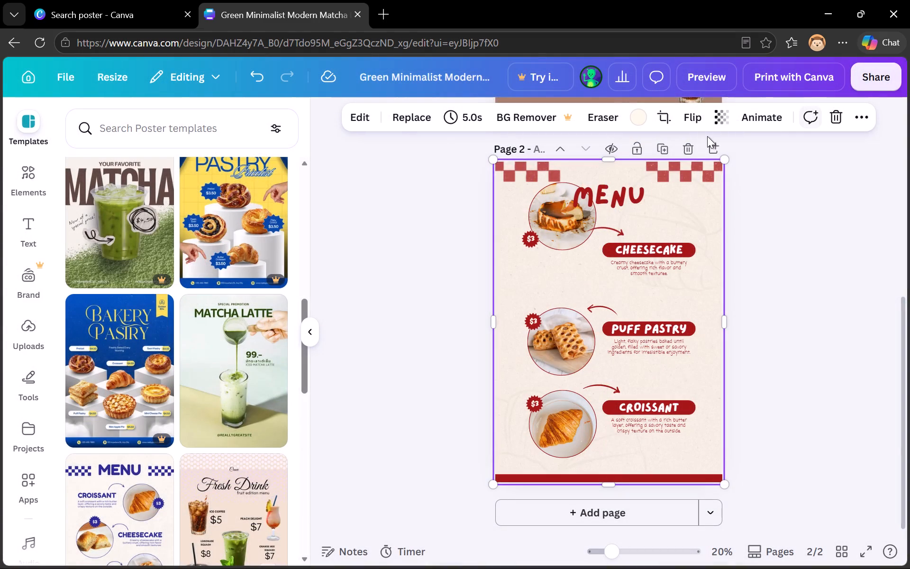
Browse the poster templates for further food and drink images suited to the cafe poster.
scroll(243, 466, "down", 3)
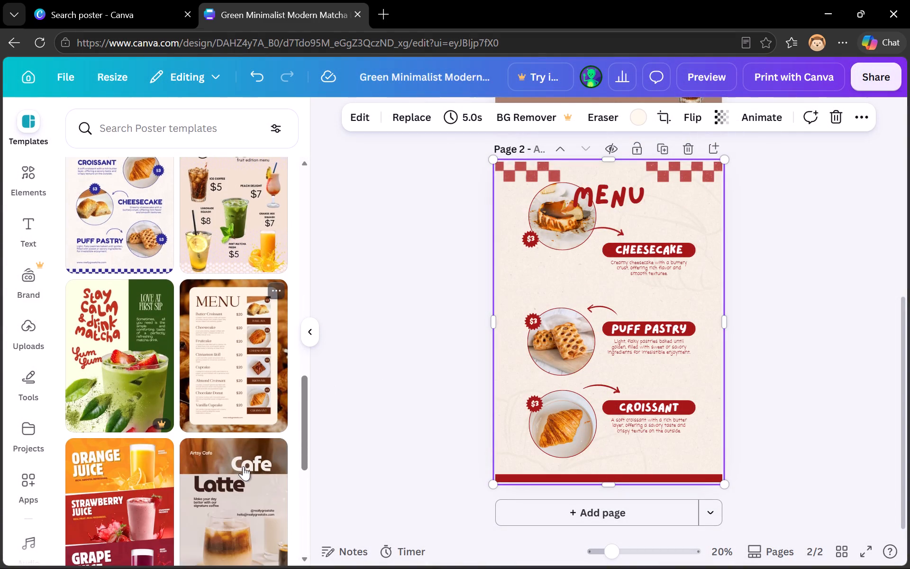
scroll(243, 466, "down", 5)
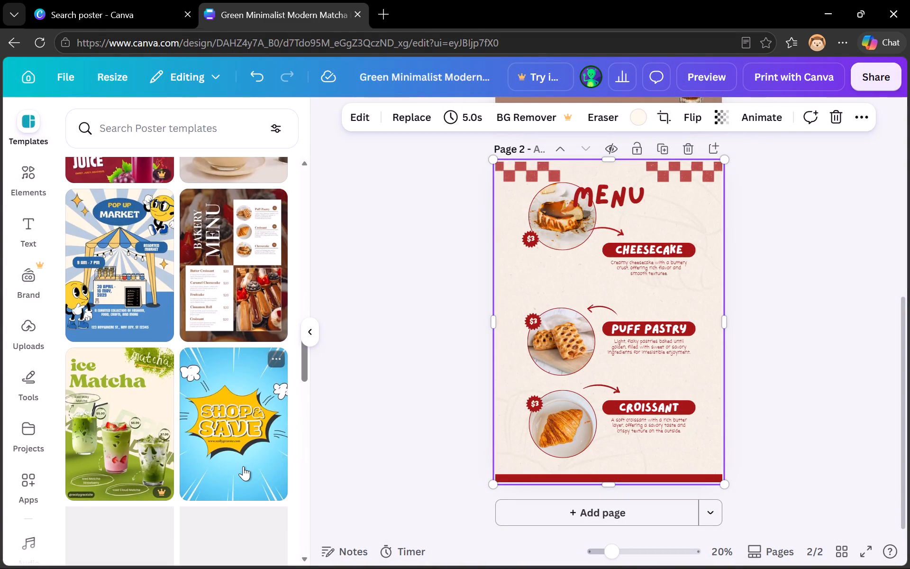
scroll(243, 466, "down", 2)
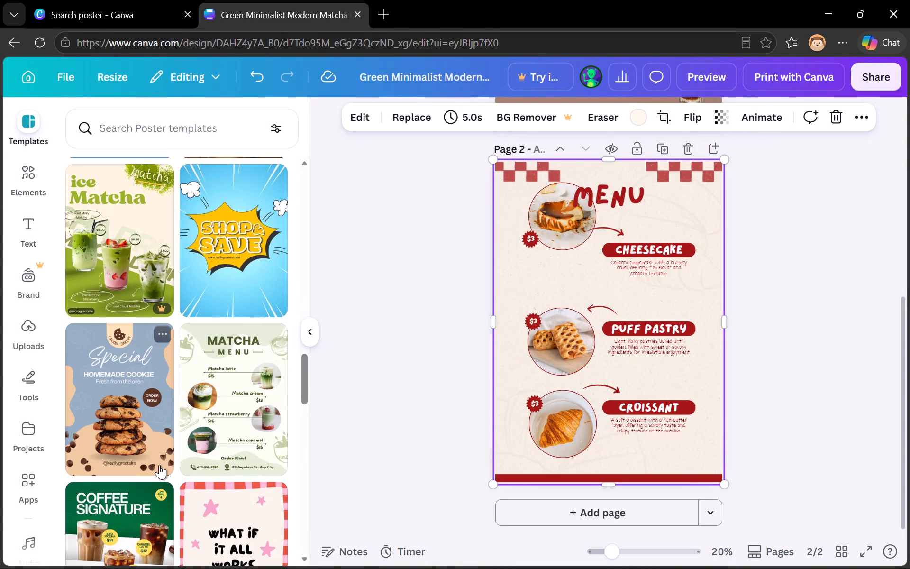
scroll(159, 465, "down", 2)
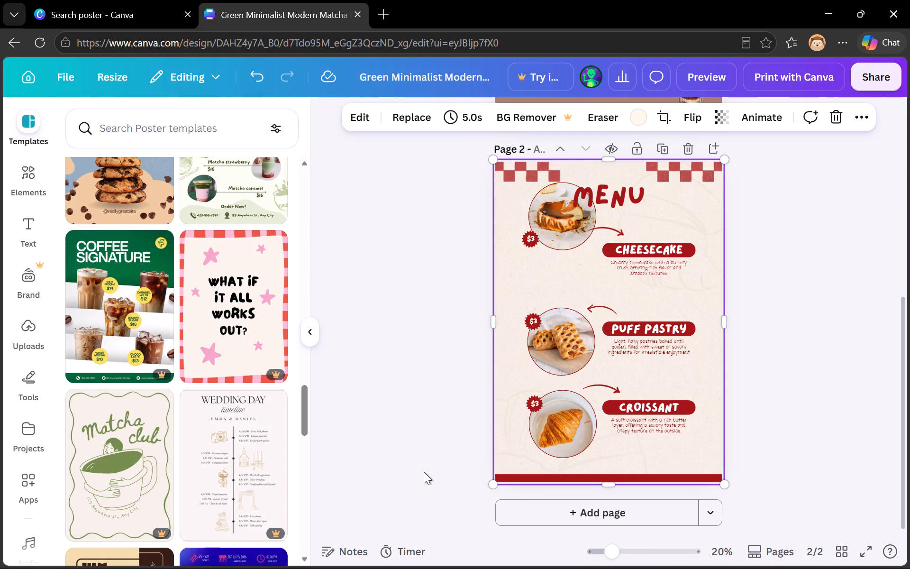
scroll(209, 423, "down", 1)
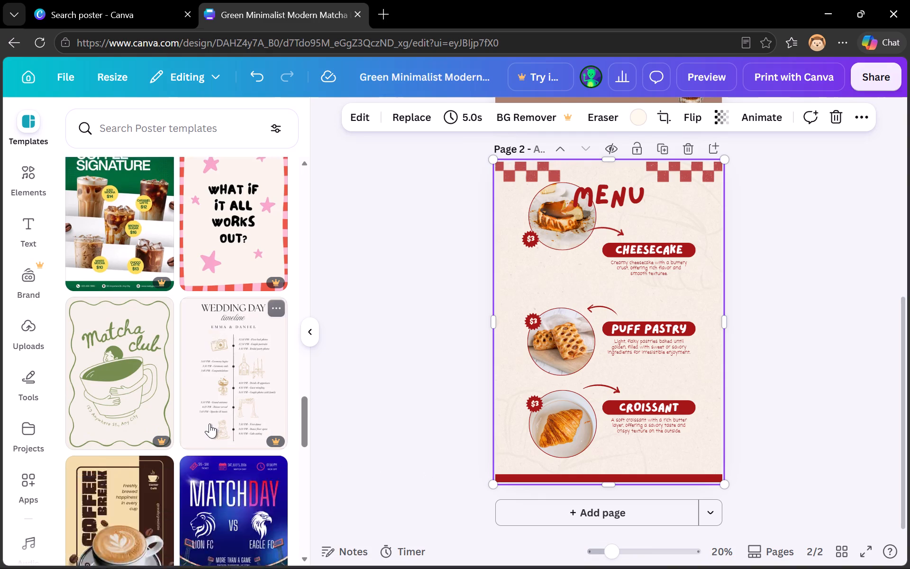
scroll(209, 423, "down", 2)
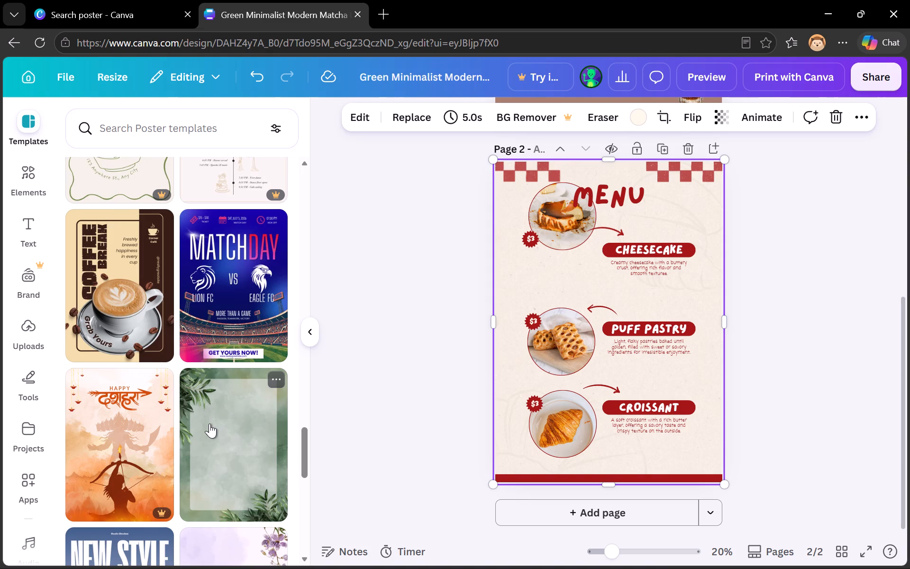
scroll(186, 436, "down", 5)
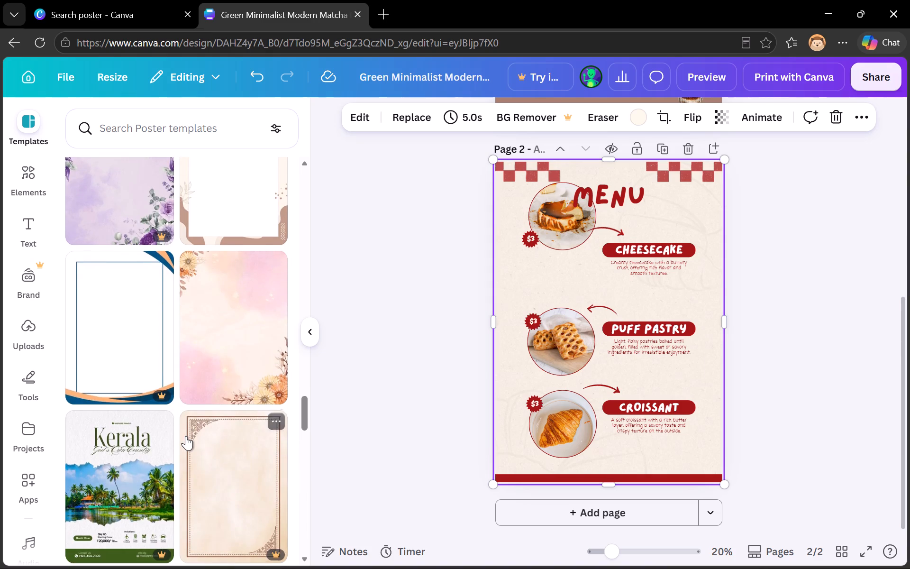
scroll(186, 436, "down", 3)
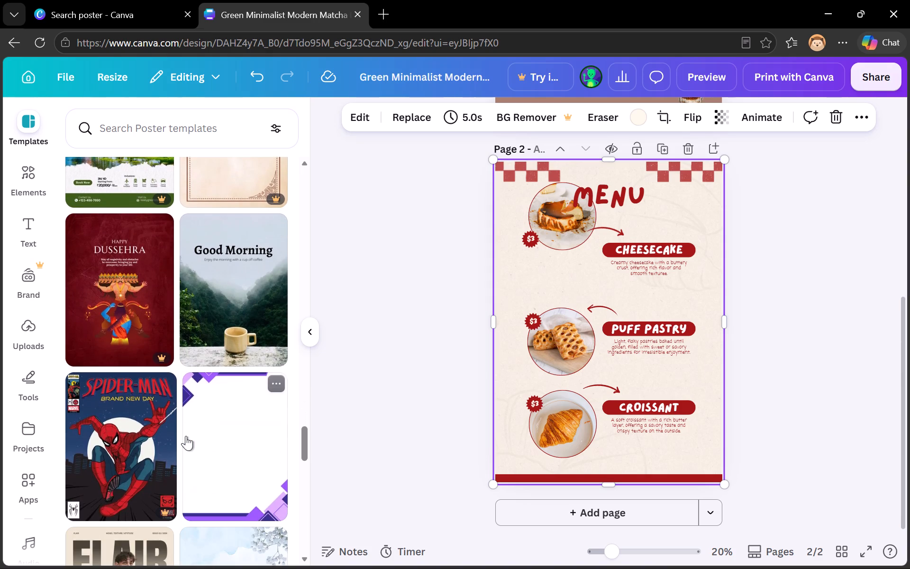
scroll(186, 436, "down", 4)
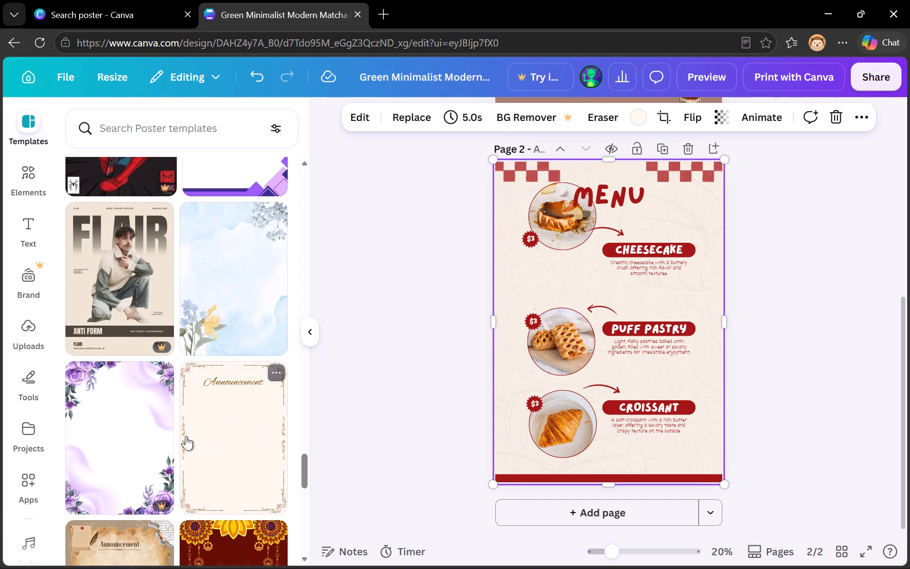
scroll(186, 436, "down", 7)
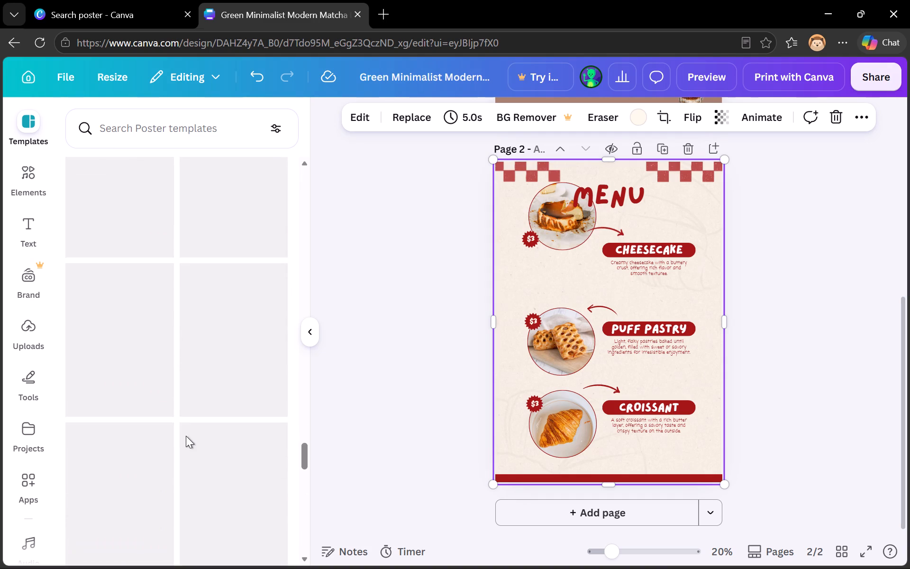
scroll(186, 436, "up", 16)
scroll(186, 436, "up", 6)
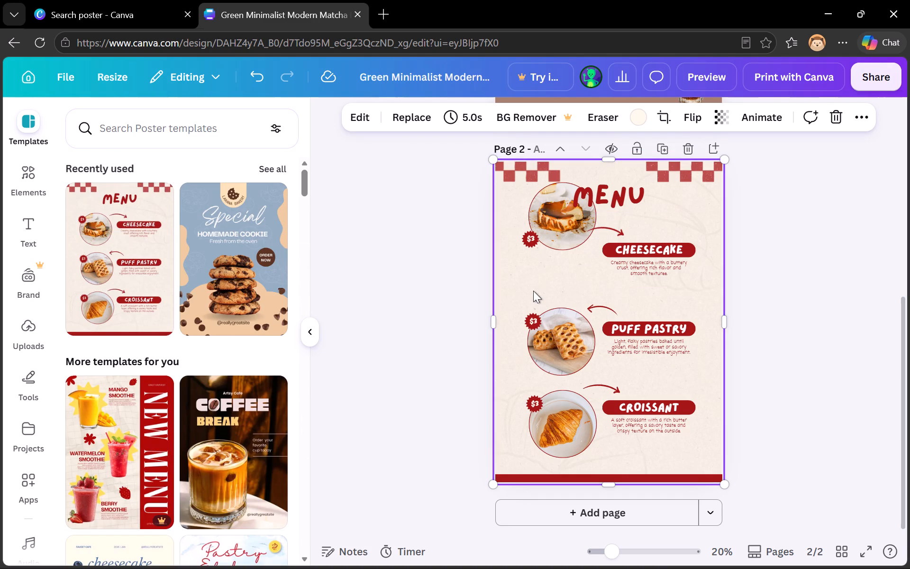
Move the round cheesecake photo from page 2 onto page 1 beside the cookie stack and shrink it to about half size.
left_click_drag(564, 229, 562, 266)
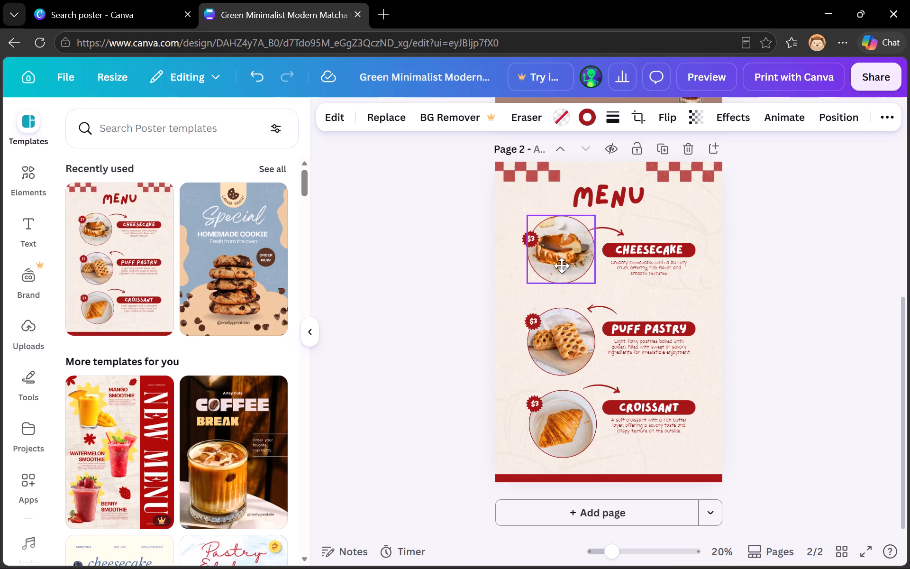
left_click_drag(562, 266, 562, 269)
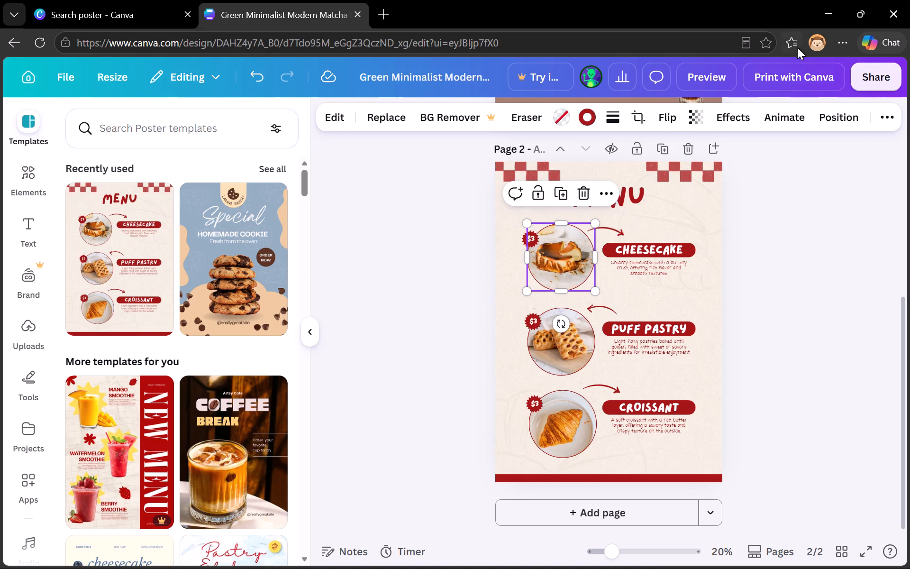
scroll(574, 267, "up", 1)
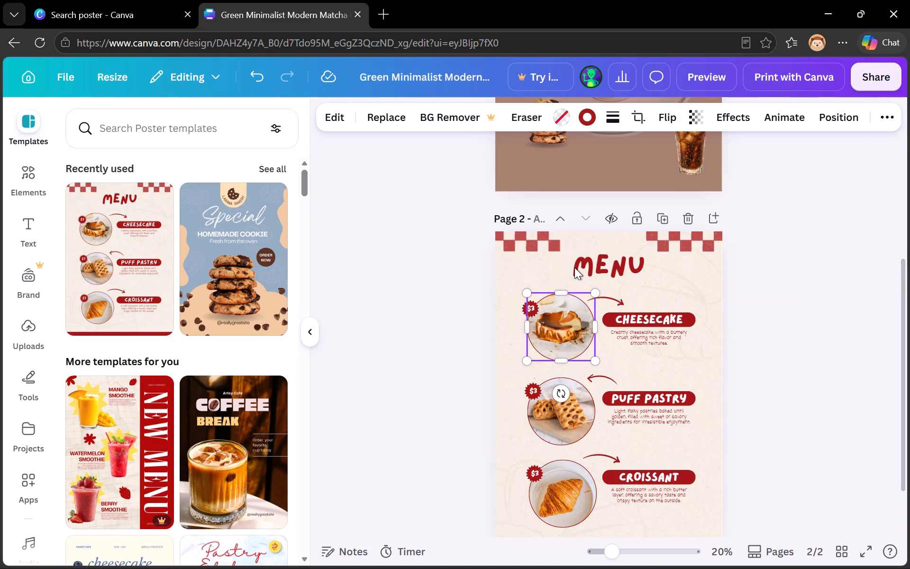
scroll(574, 267, "up", 1)
left_click_drag(551, 424, 554, 390)
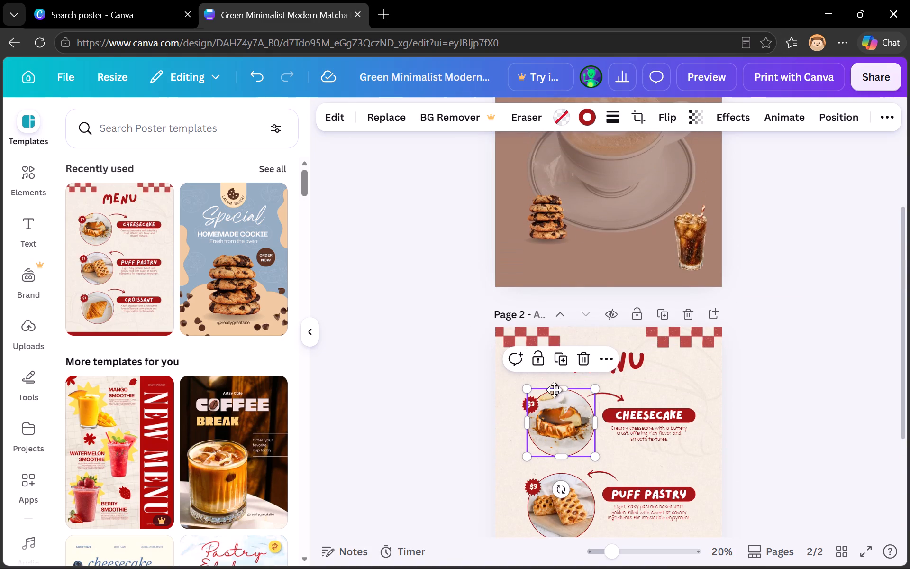
left_click_drag(554, 390, 605, 204)
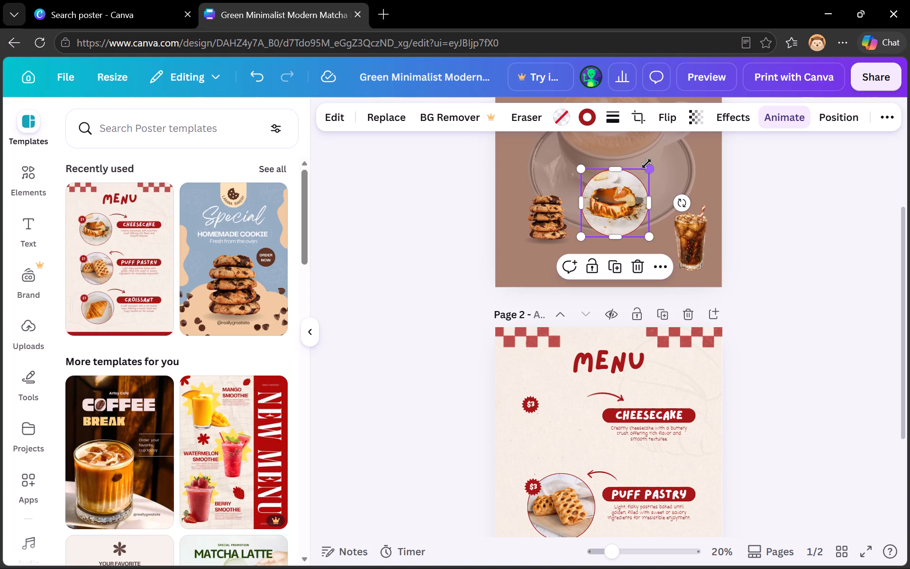
left_click_drag(646, 164, 624, 207)
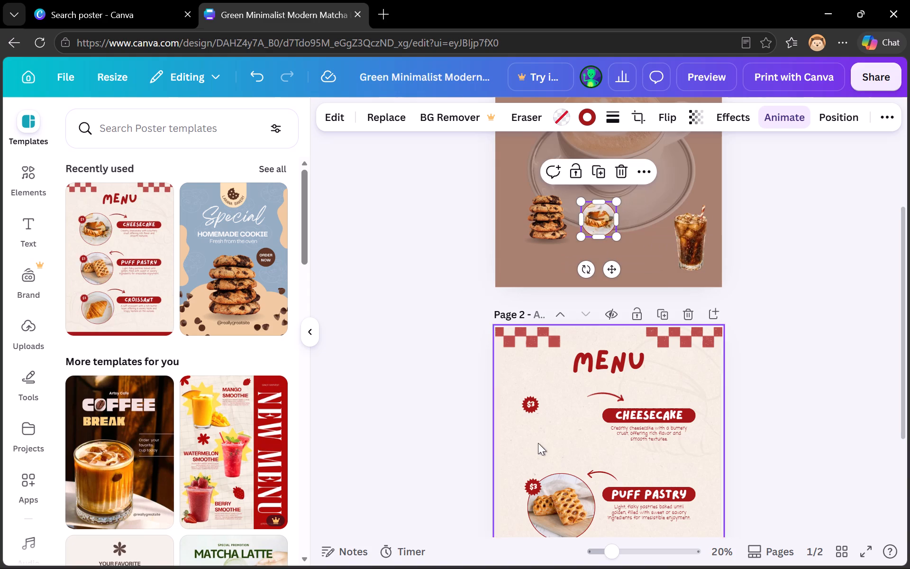
Move the round puff pastry photo from page 2 onto page 1 between the cheesecake and iced coffee, and shrink it slightly.
left_click_drag(544, 509, 639, 203)
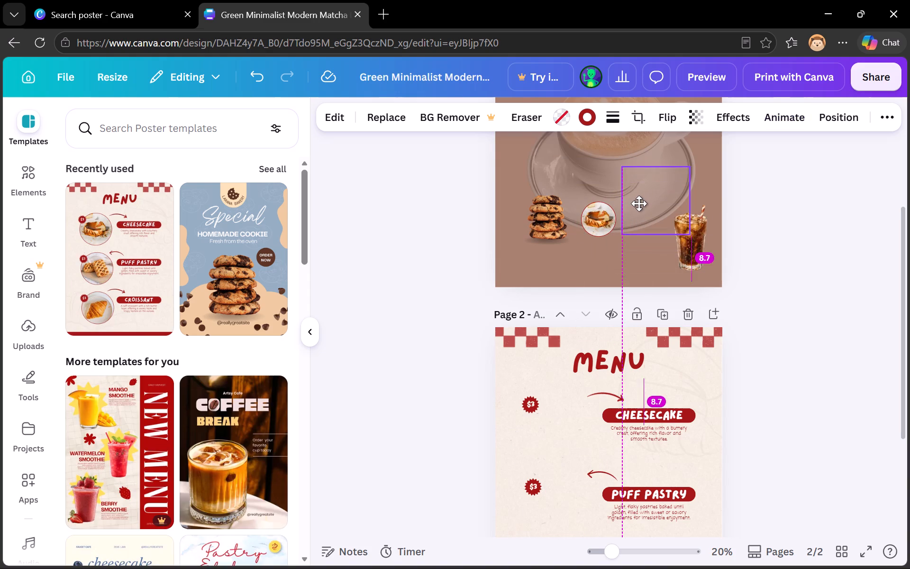
left_click_drag(690, 164, 677, 182)
Enlarge the round cheesecake photo on page 1 slightly.
left_click(604, 213)
left_click_drag(582, 202, 573, 197)
Move the round croissant photo from page 2 to the upper left of the coffee cup on page 1 and shrink it.
scroll(523, 404, "down", 1)
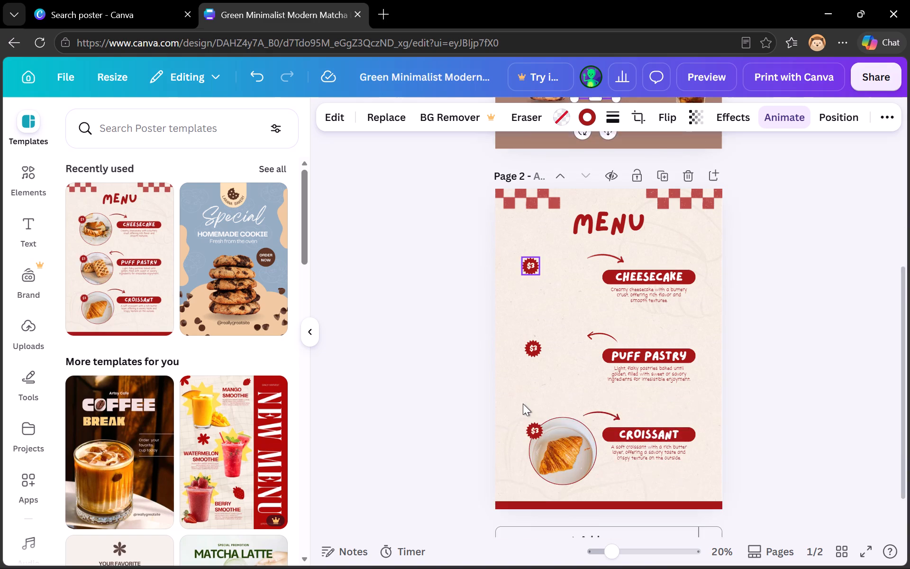
scroll(523, 404, "down", 1)
left_click_drag(542, 415, 569, 130)
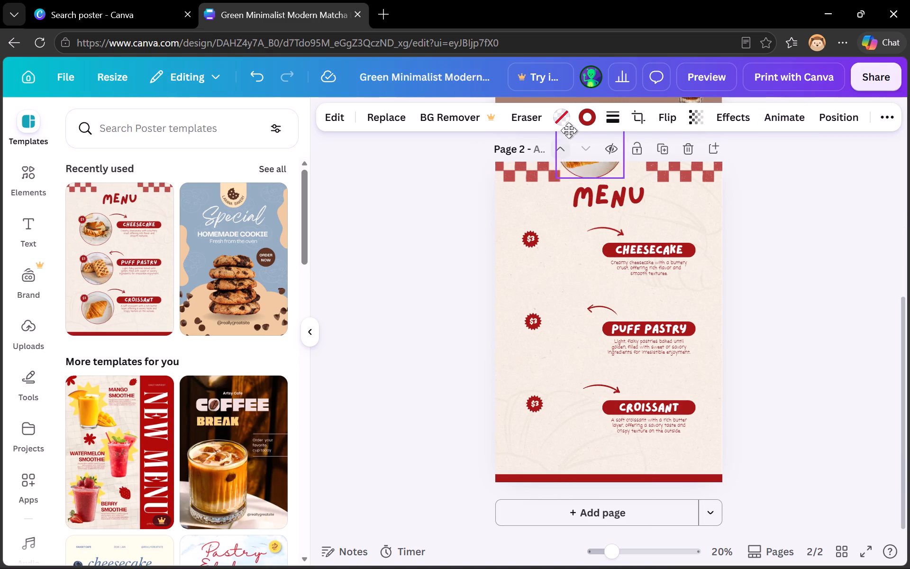
left_click_drag(569, 130, 568, 71)
scroll(519, 314, "up", 3)
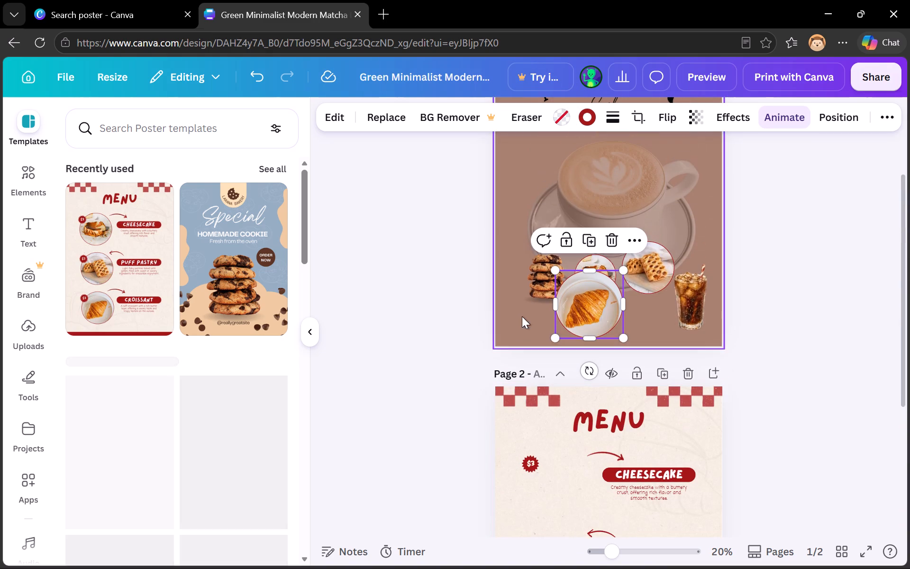
scroll(519, 231, "up", 3)
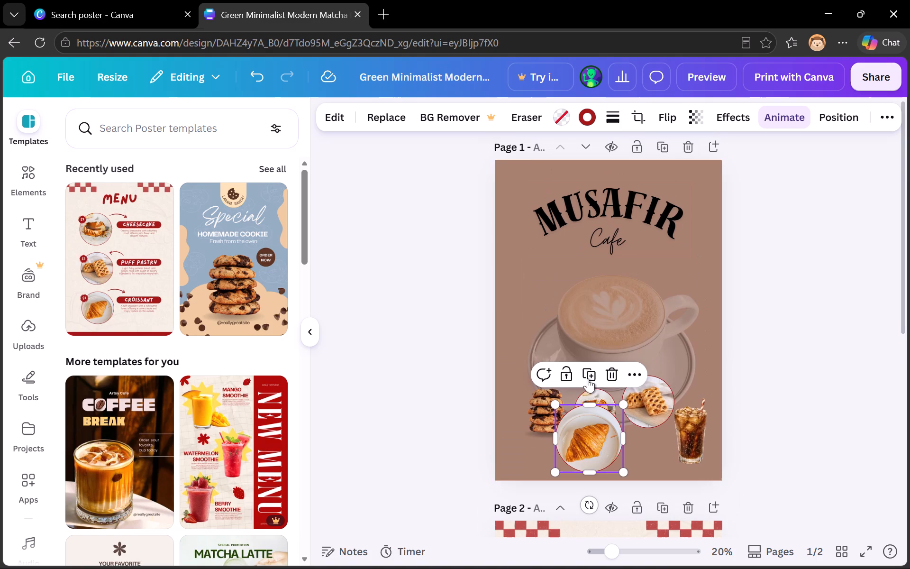
left_click_drag(587, 438, 563, 288)
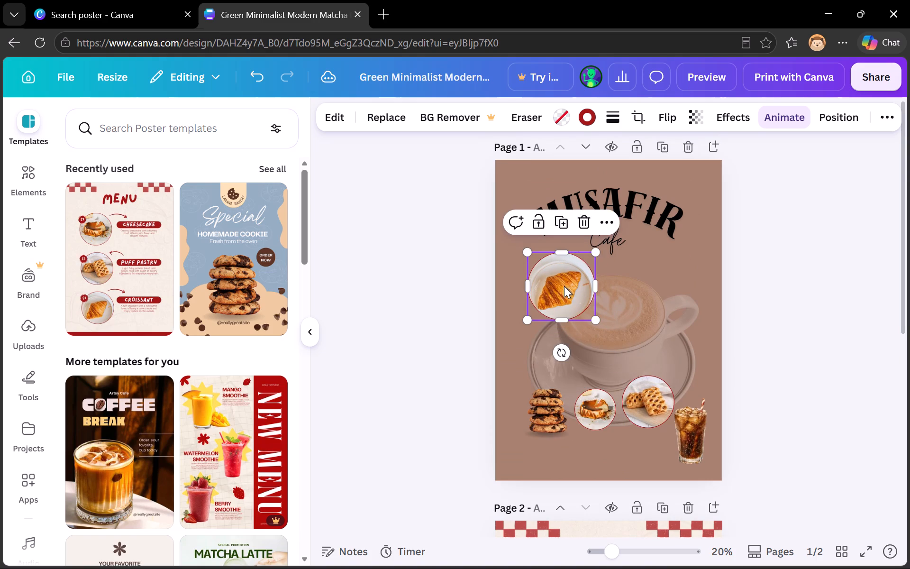
left_click_drag(596, 250, 574, 275)
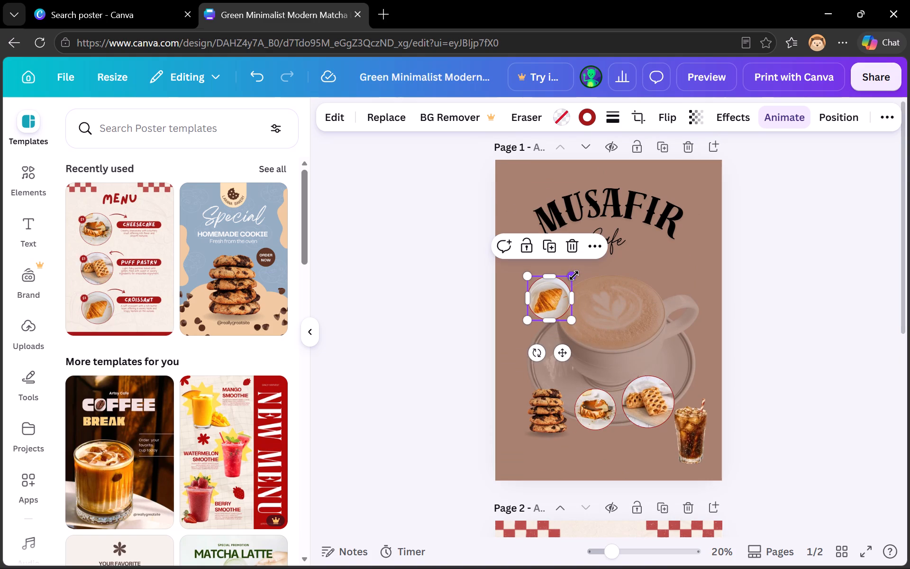
Move the round cheesecake photo directly below the croissant photo on page 1, left of the coffee cup.
left_click_drag(591, 402, 609, 295)
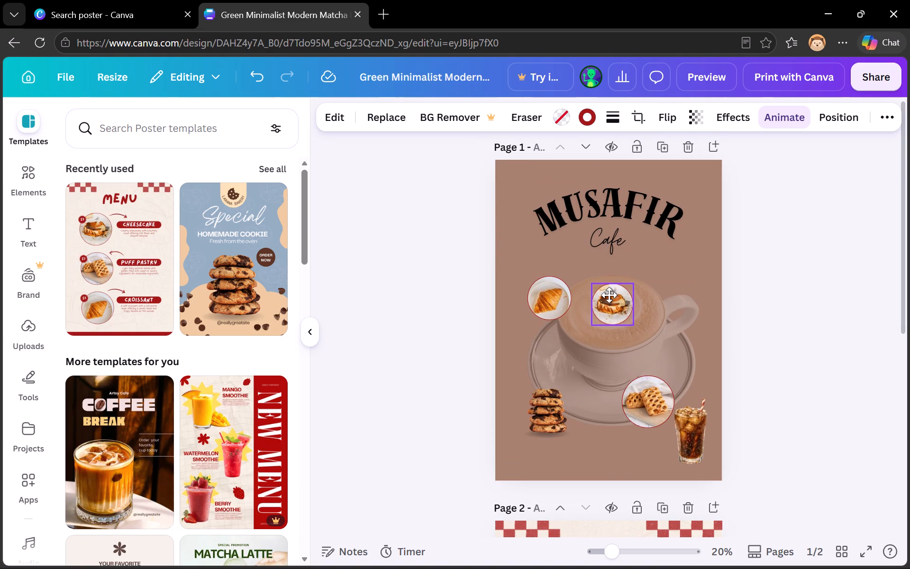
left_click_drag(609, 295, 552, 344)
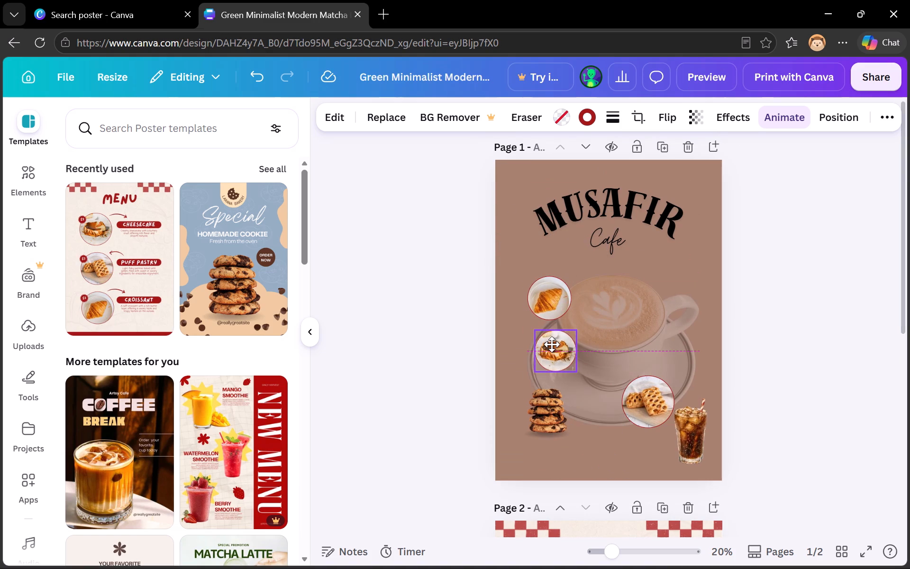
left_click_drag(552, 344, 550, 344)
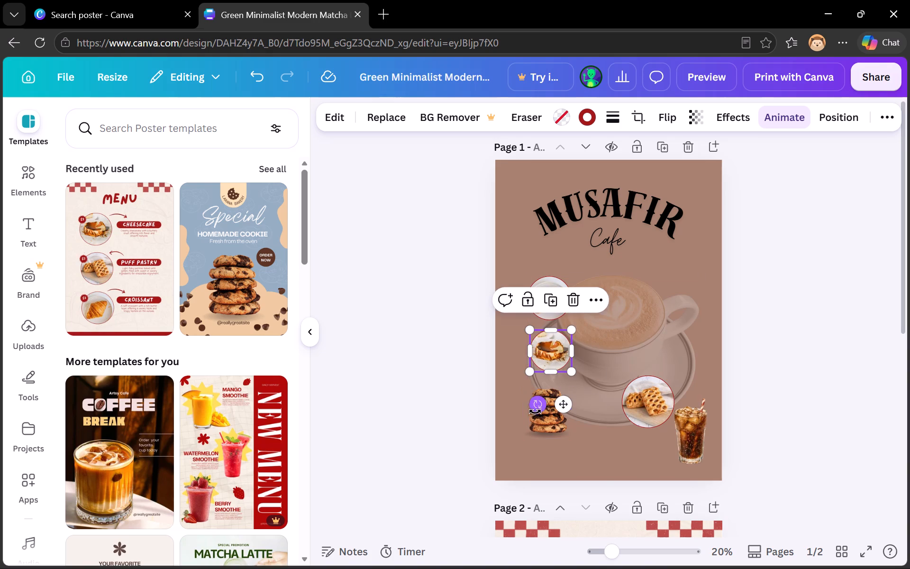
Move the cookie stack to the upper right of the coffee cup, shrink it slightly and align it level with the croissant photo.
left_click_drag(542, 429, 678, 307)
left_click_drag(706, 275, 702, 284)
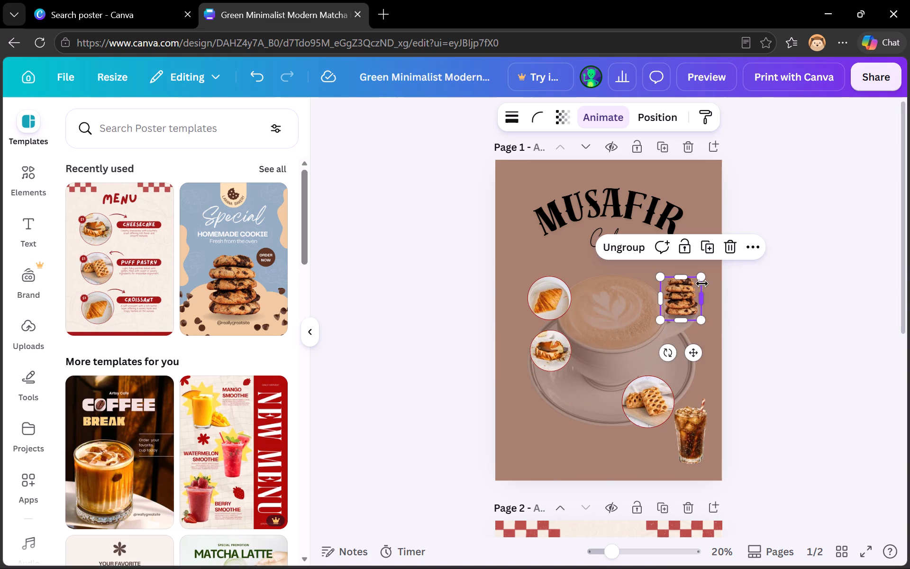
left_click_drag(687, 297, 689, 290)
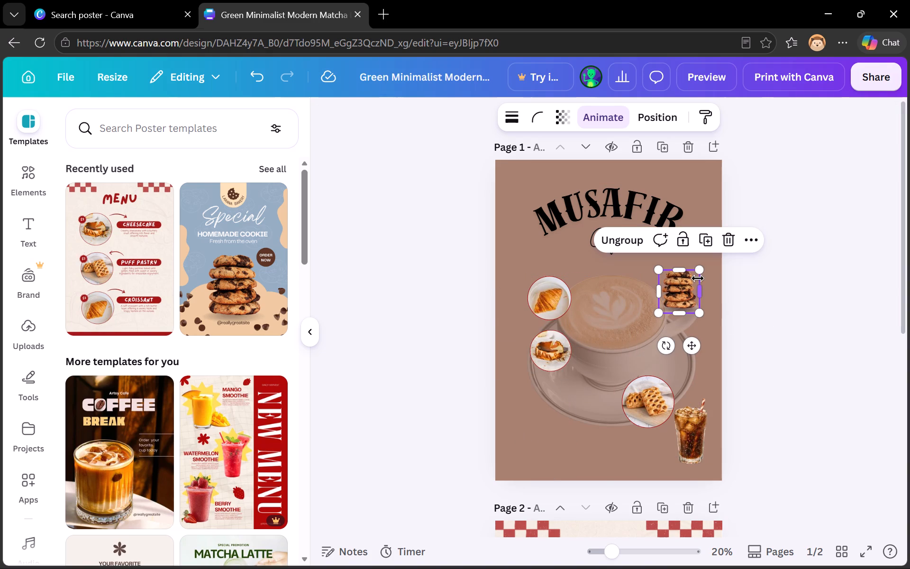
left_click_drag(699, 274, 695, 281)
left_click_drag(682, 296, 677, 299)
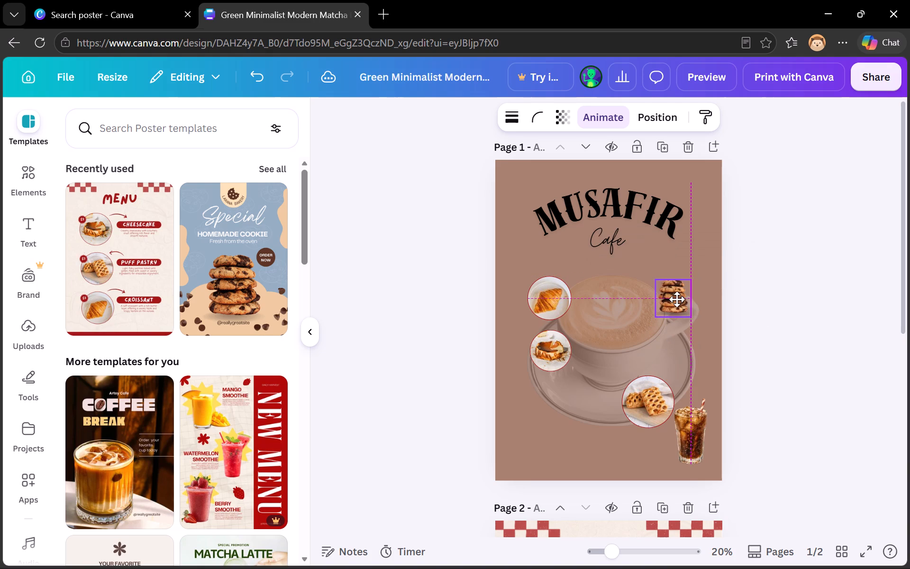
left_click_drag(677, 299, 675, 299)
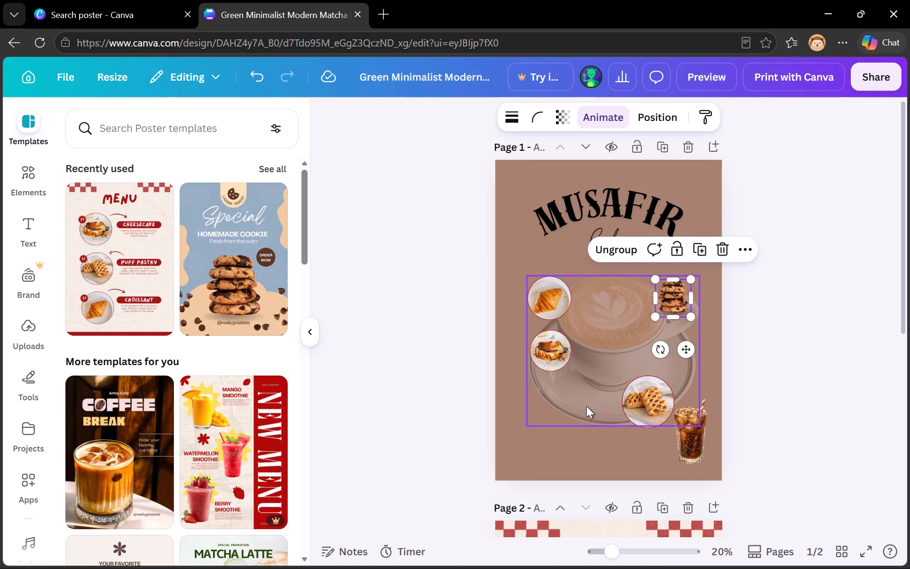
Move the round puff pastry photo directly below the cheesecake photo and shrink it to match the other round photos.
left_click_drag(643, 400, 549, 394)
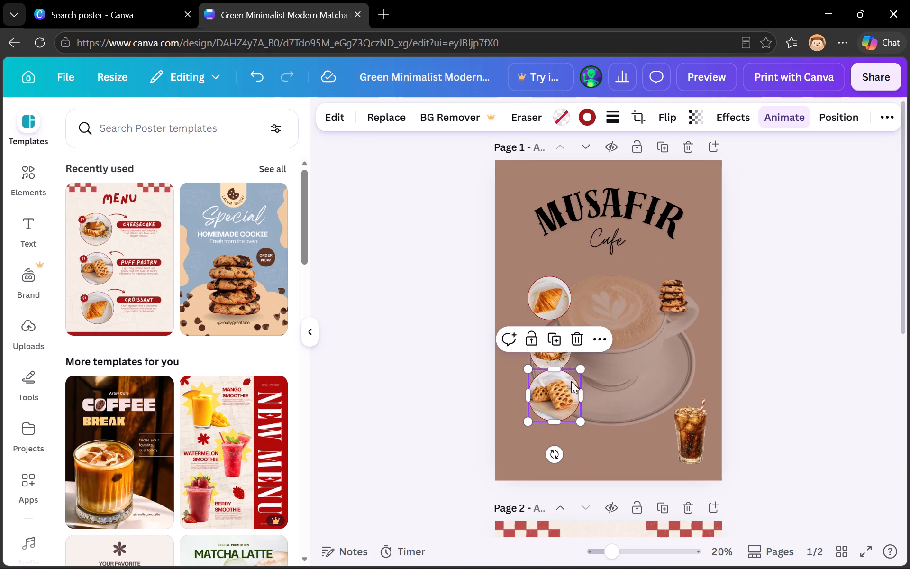
left_click_drag(580, 369, 576, 379)
left_click_drag(557, 396, 558, 396)
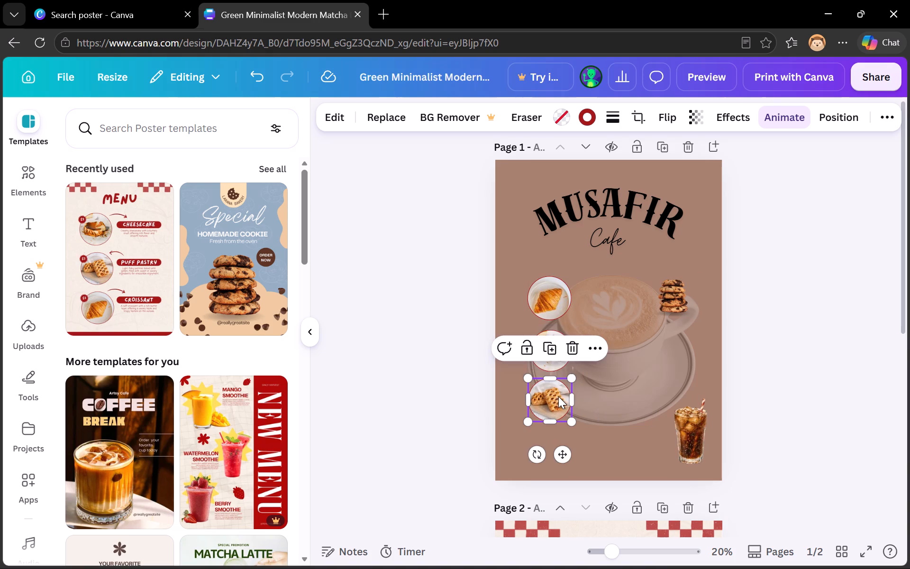
left_click_drag(558, 396, 562, 398)
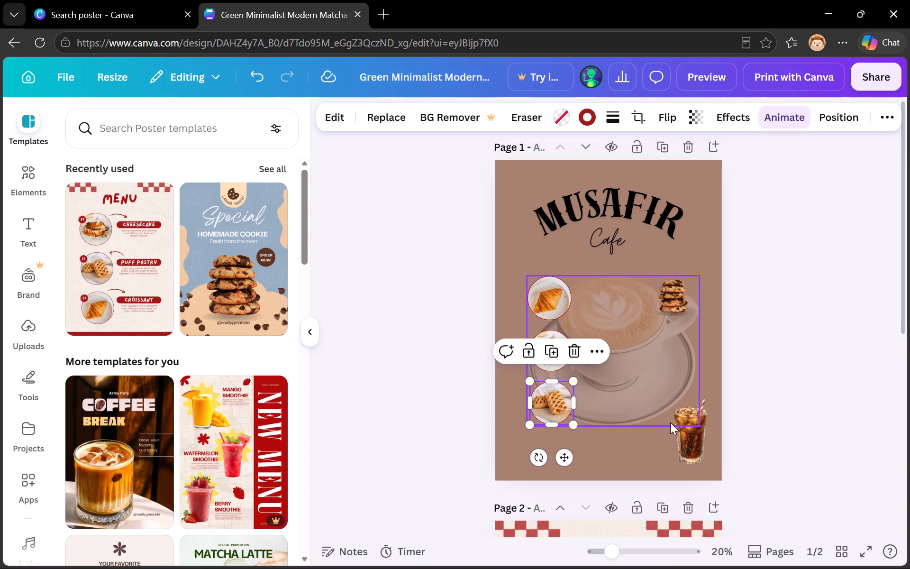
Shrink the iced coffee glass and move it directly below the cookie stack, beside the coffee cup.
left_click(701, 446)
left_click_drag(701, 446, 696, 435)
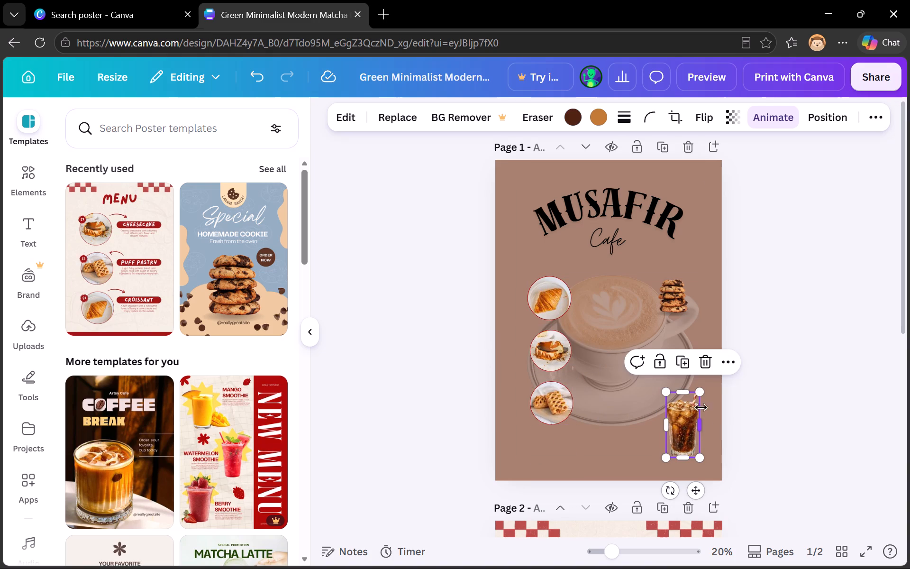
left_click_drag(699, 387, 688, 413)
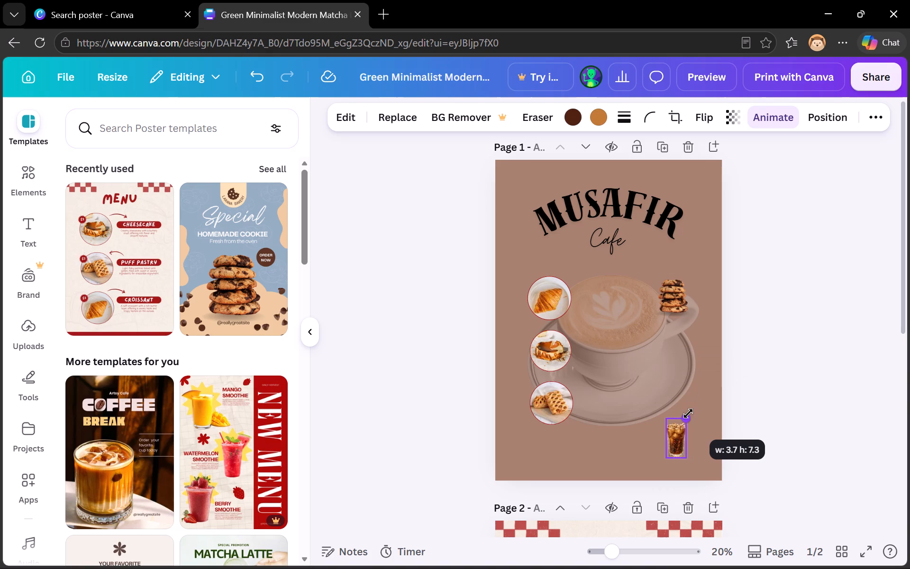
left_click_drag(688, 413, 699, 412)
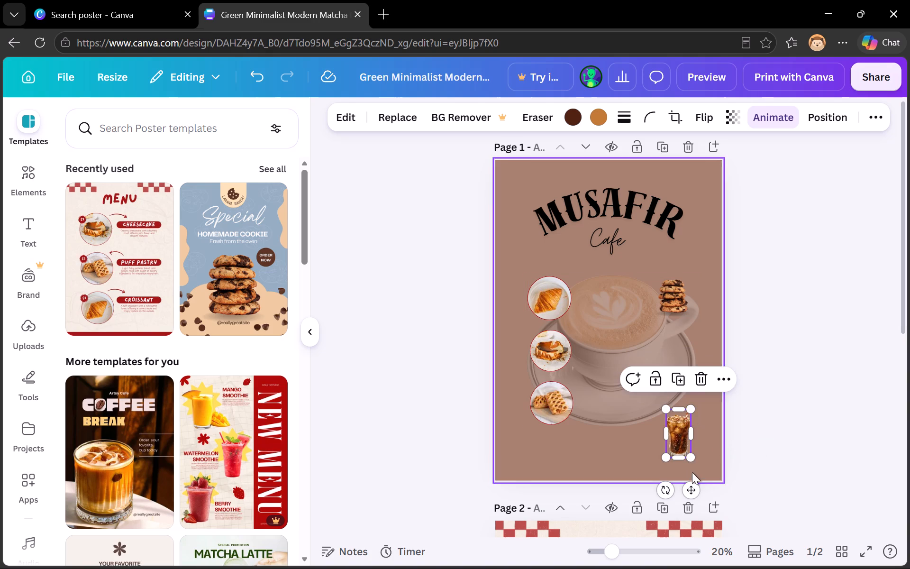
left_click_drag(691, 489, 691, 404)
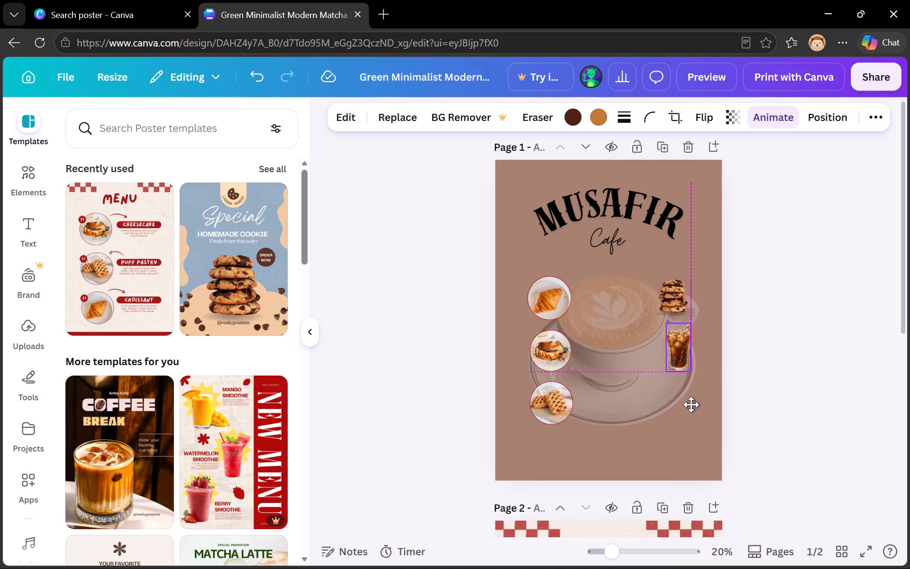
left_click_drag(691, 404, 687, 404)
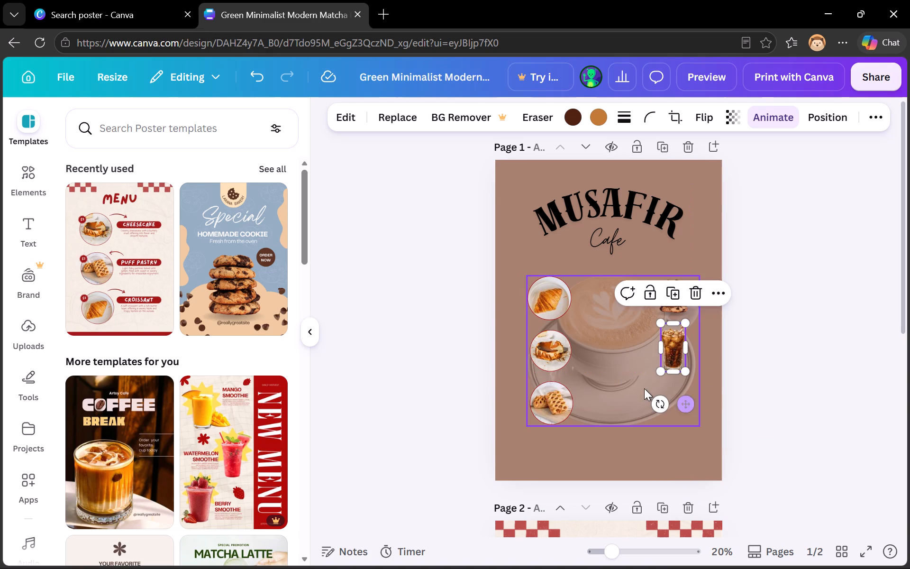
Set the coffee cup image's transparency to 43.
left_click(643, 388)
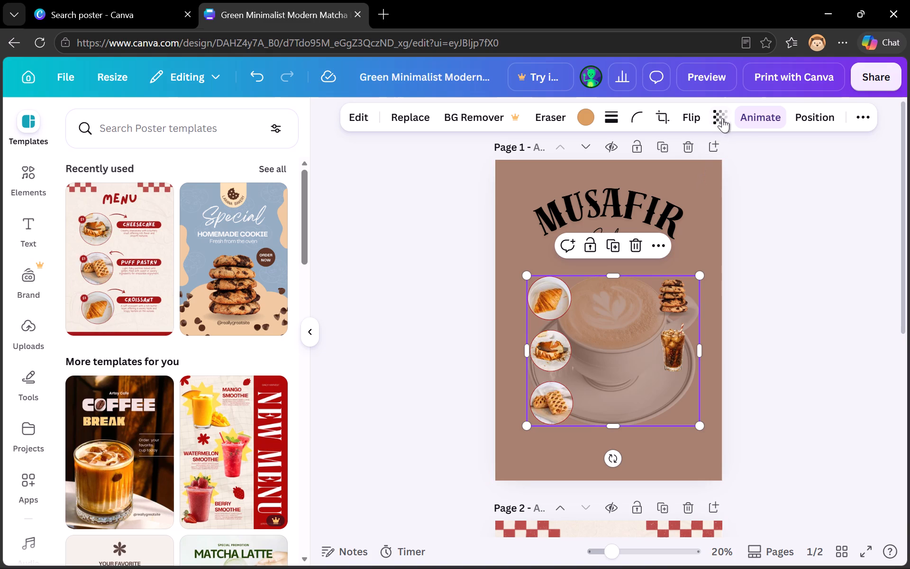
left_click(723, 117)
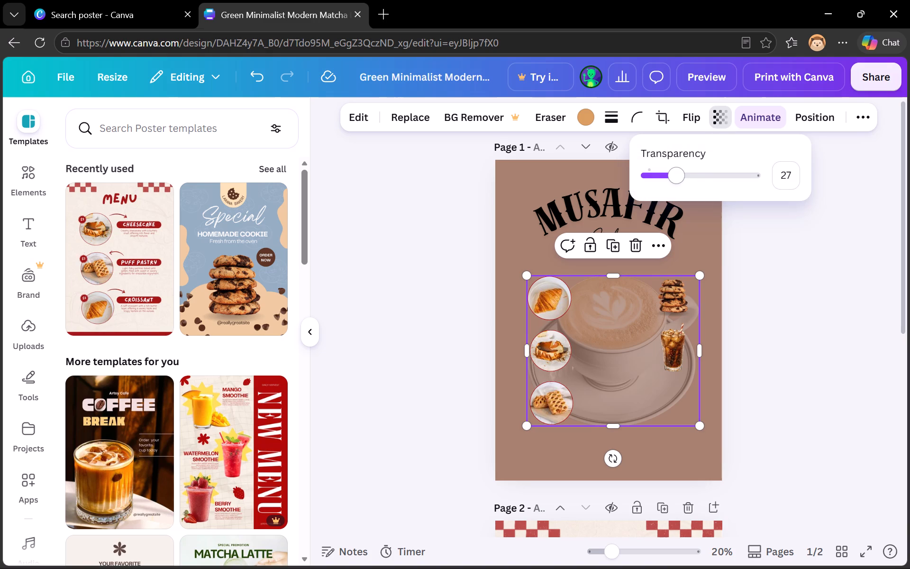
left_click(693, 180)
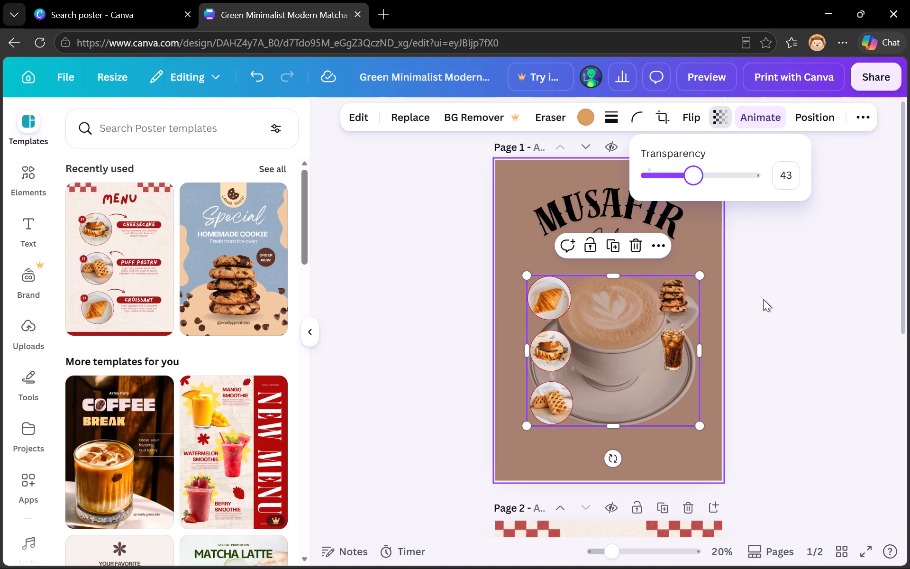
left_click(764, 301)
Delete the MENU template on page 2 and add a blank second page in its place.
scroll(693, 449, "down", 3)
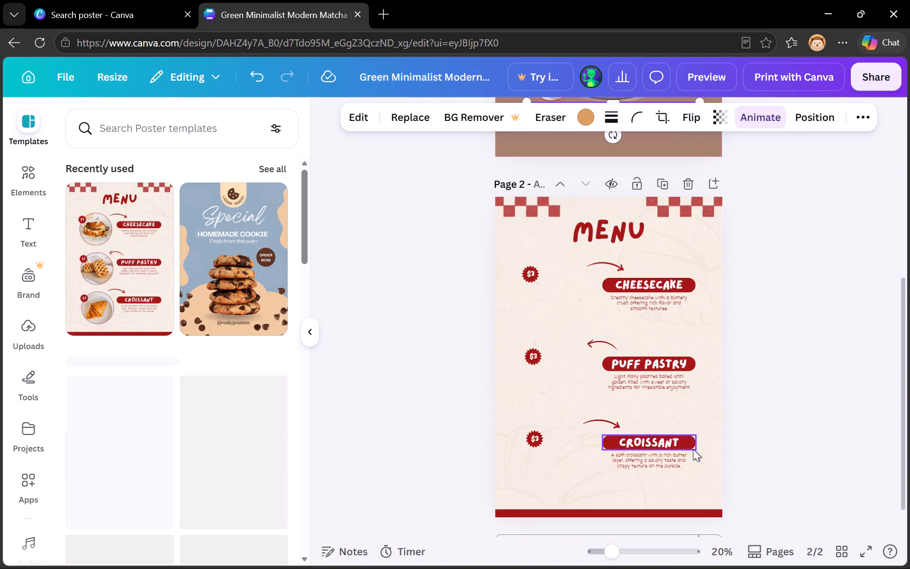
scroll(693, 449, "down", 3)
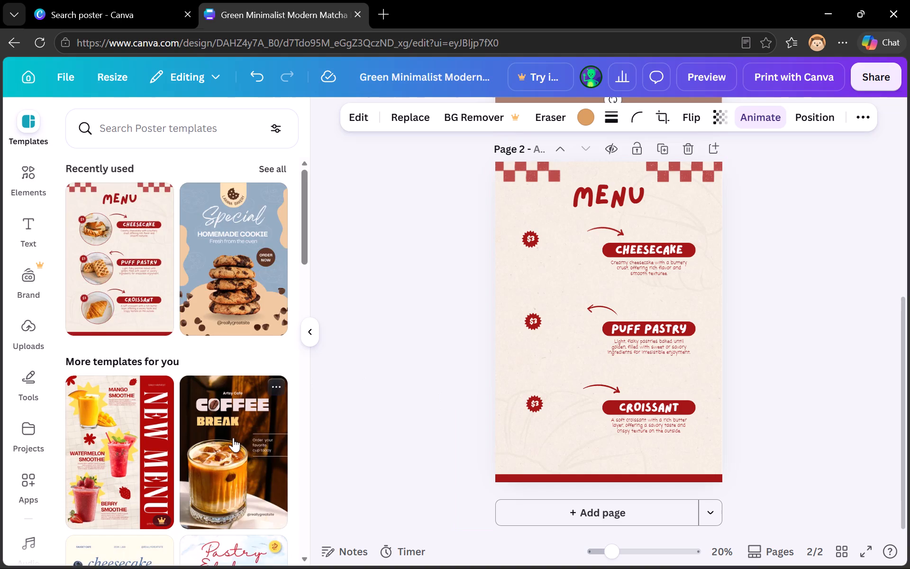
scroll(233, 438, "down", 4)
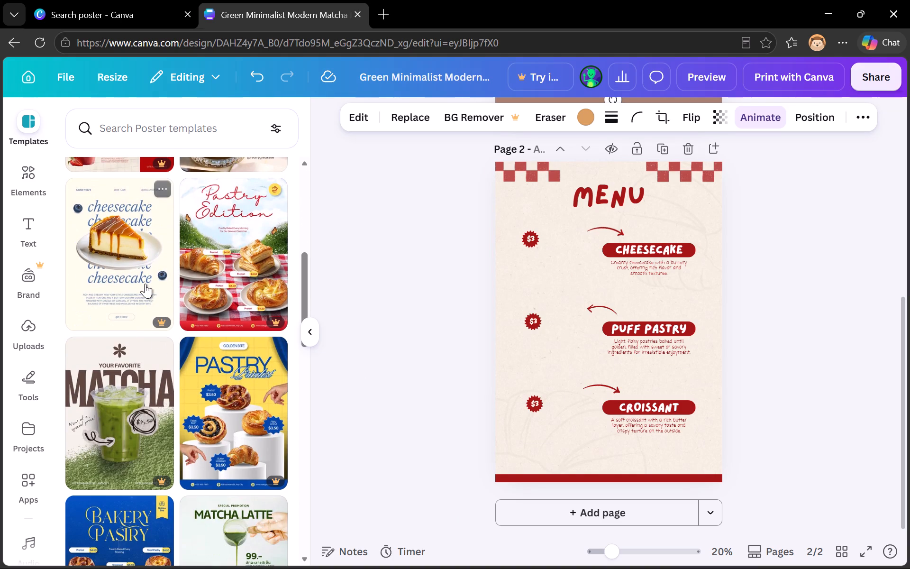
left_click(684, 150)
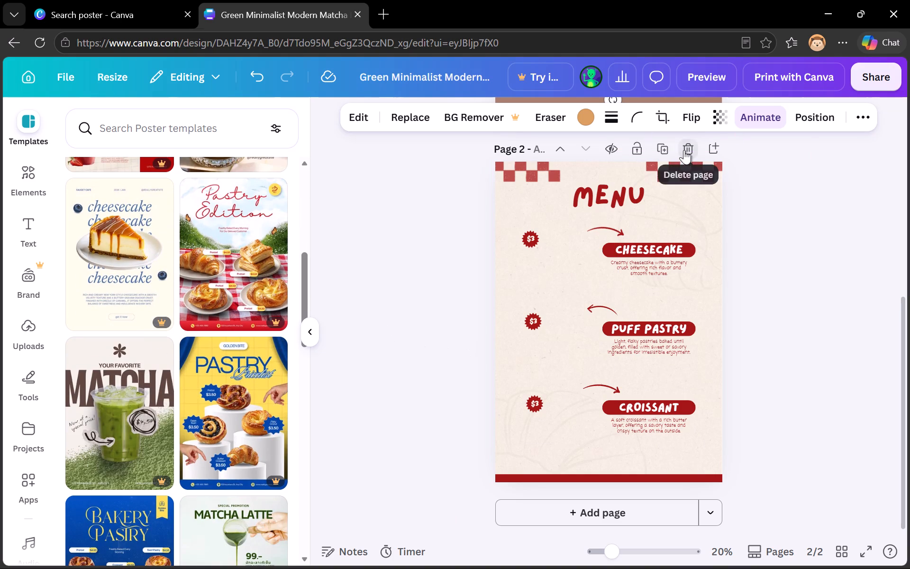
left_click(612, 507)
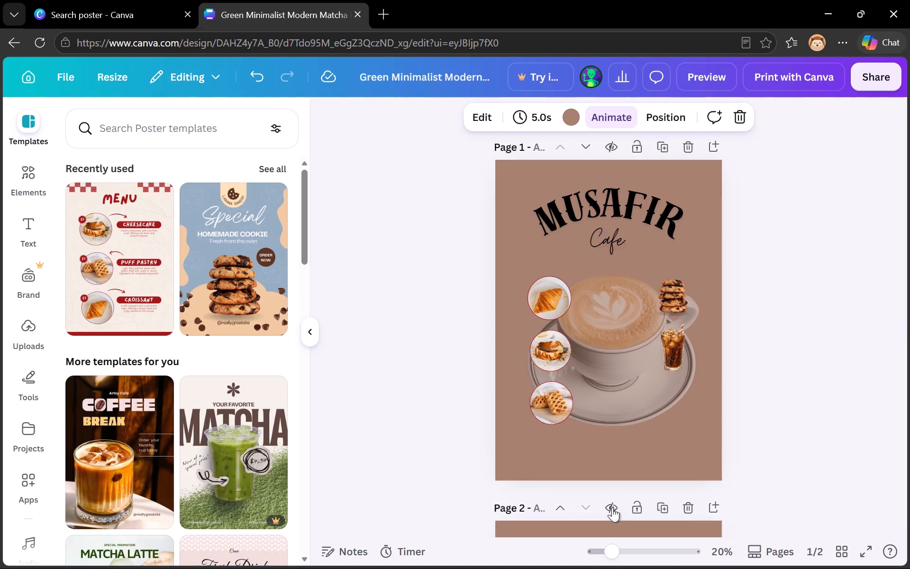
Browse the suggested poster templates for another food or drink design to use on the blank page 2.
scroll(199, 356, "down", 3)
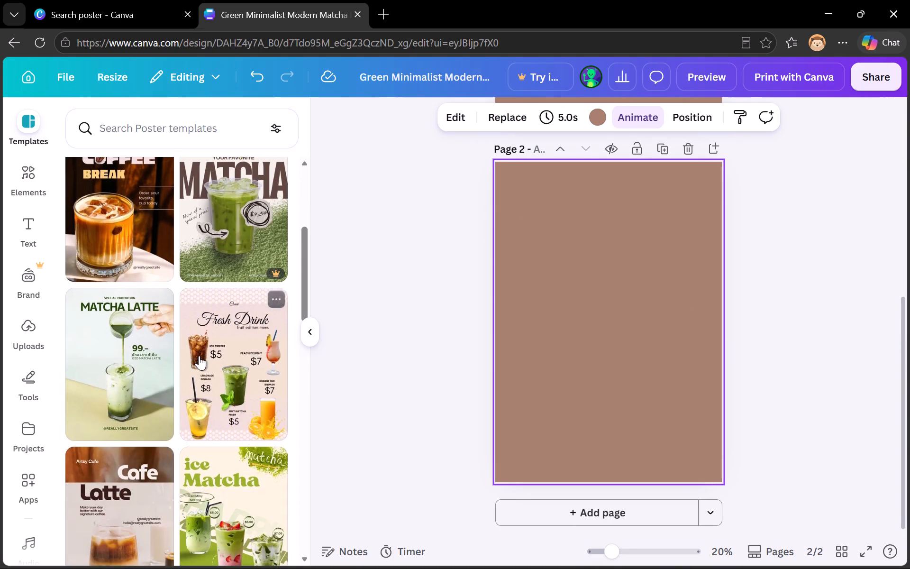
scroll(199, 356, "down", 6)
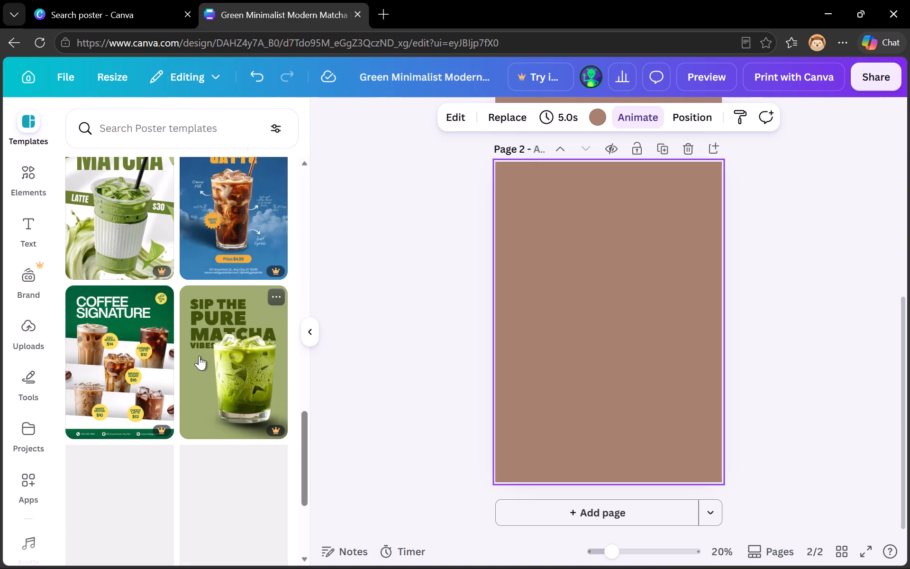
scroll(199, 356, "down", 4)
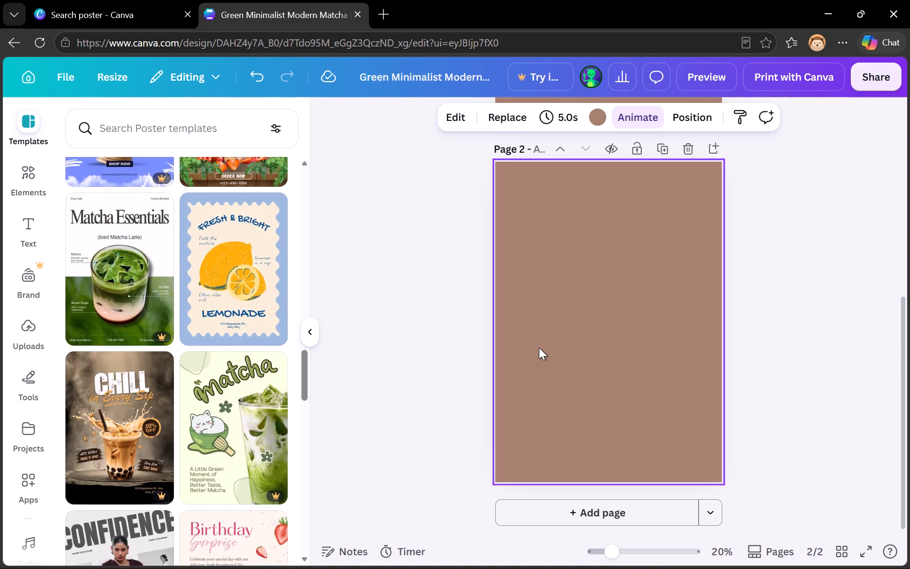
left_click(539, 348)
scroll(127, 504, "down", 2)
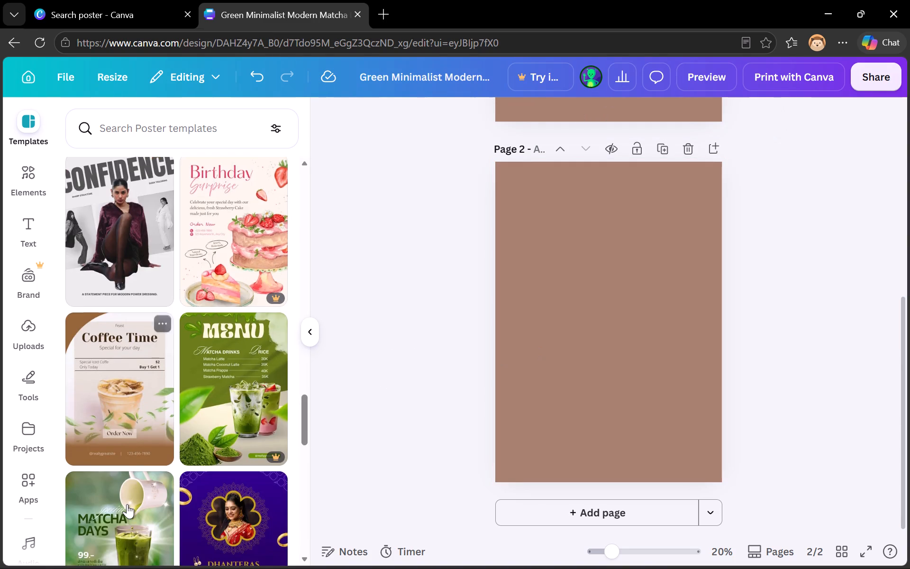
scroll(127, 504, "down", 3)
scroll(127, 504, "up", 8)
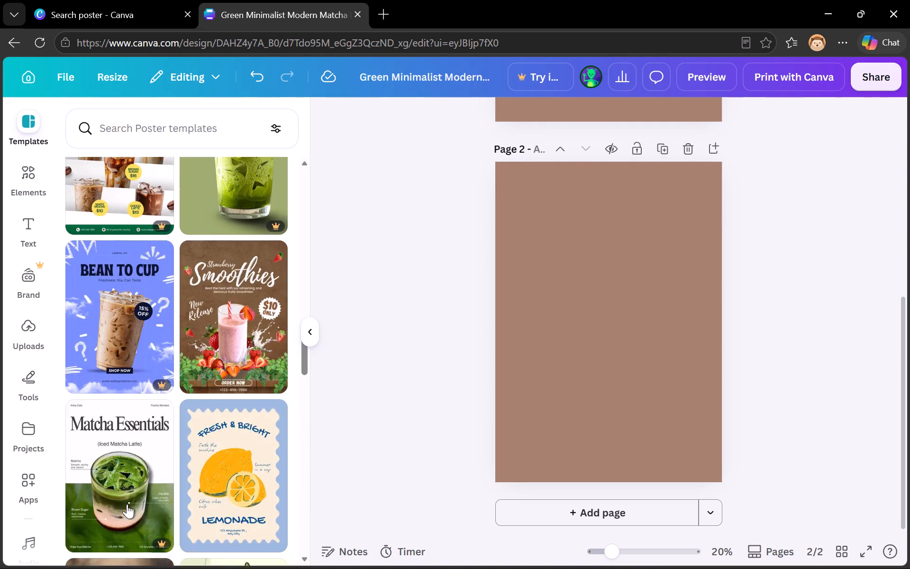
scroll(127, 504, "up", 3)
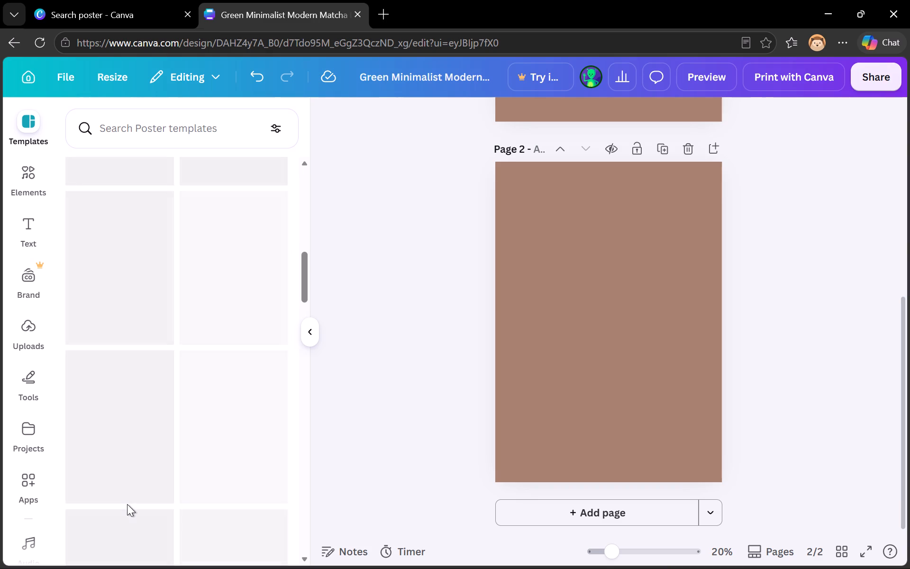
scroll(127, 504, "up", 8)
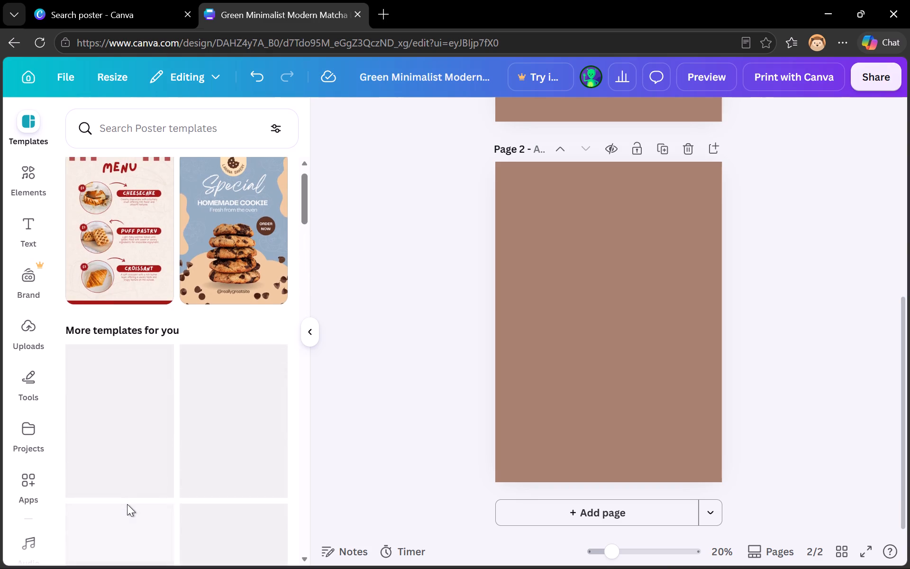
scroll(154, 455, "down", 2)
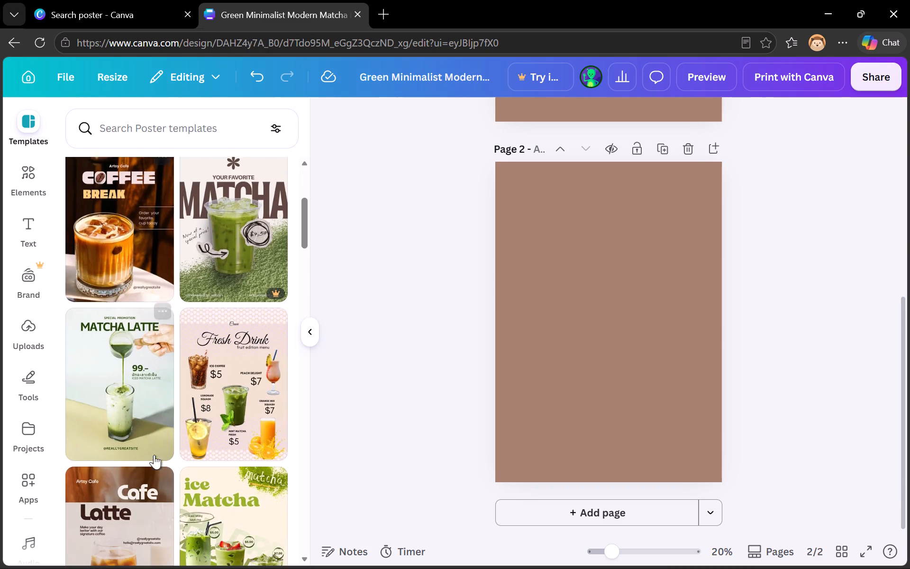
scroll(154, 455, "down", 5)
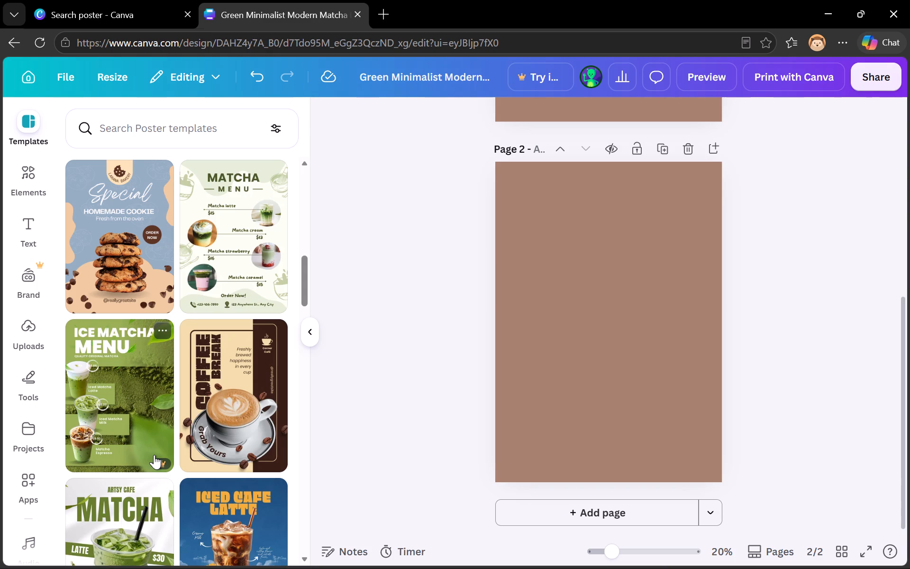
scroll(154, 455, "down", 4)
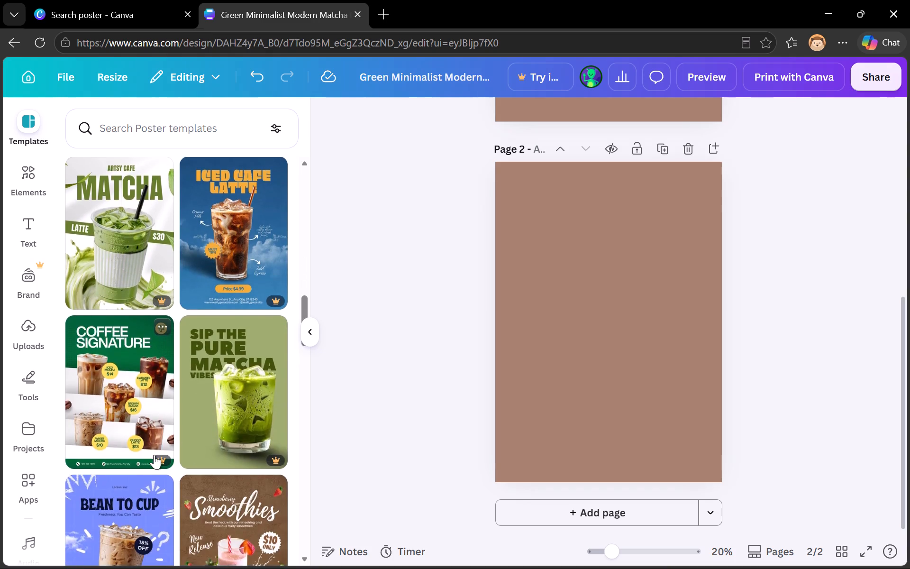
scroll(154, 455, "down", 5)
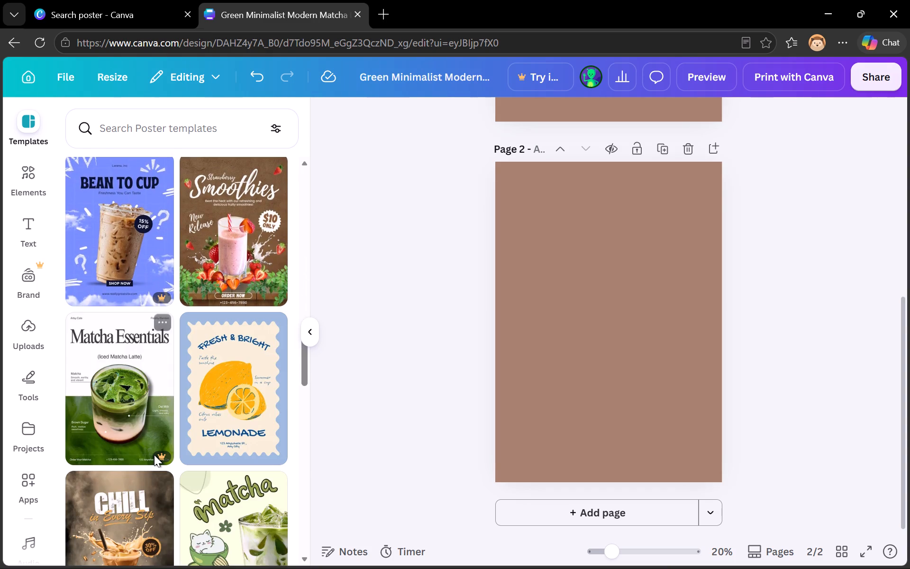
scroll(154, 455, "down", 1)
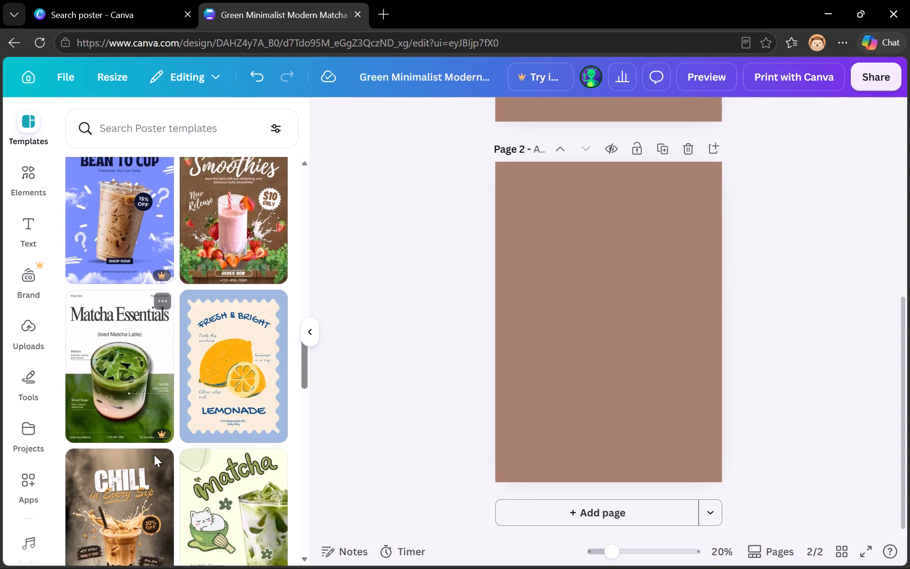
scroll(154, 455, "down", 4)
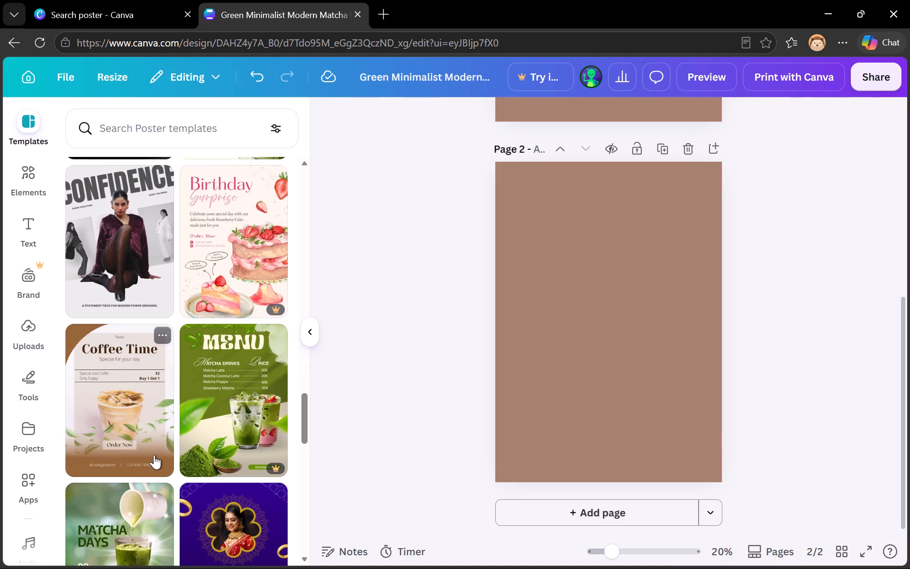
scroll(154, 455, "down", 3)
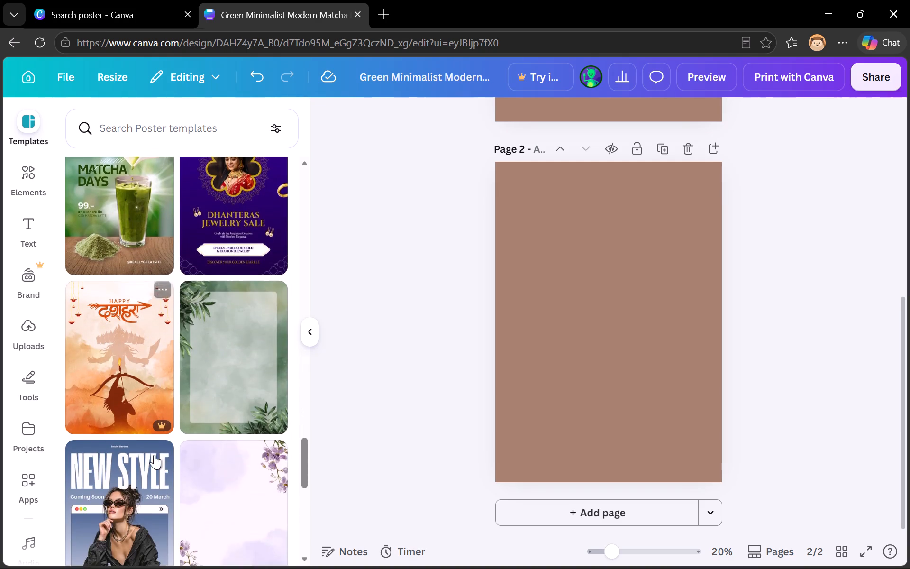
scroll(154, 455, "down", 4)
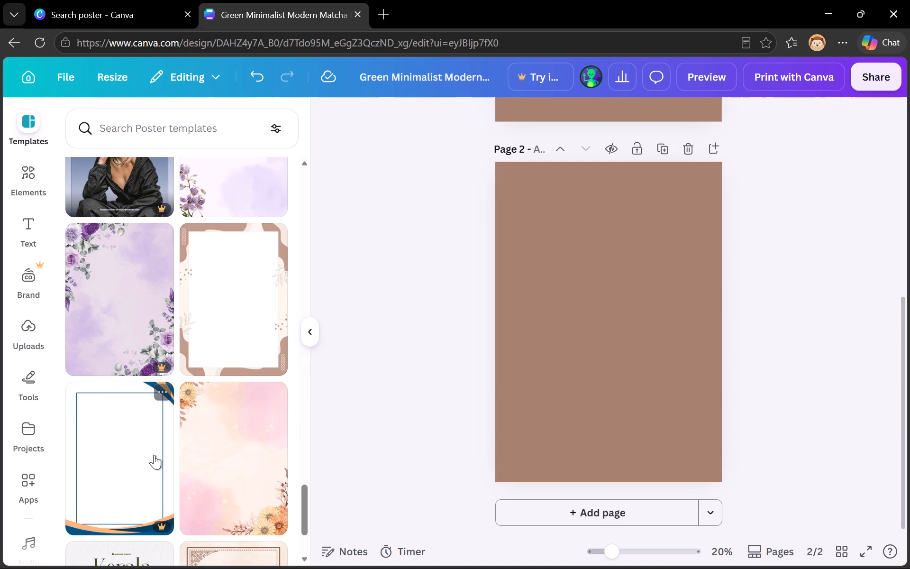
scroll(154, 455, "up", 7)
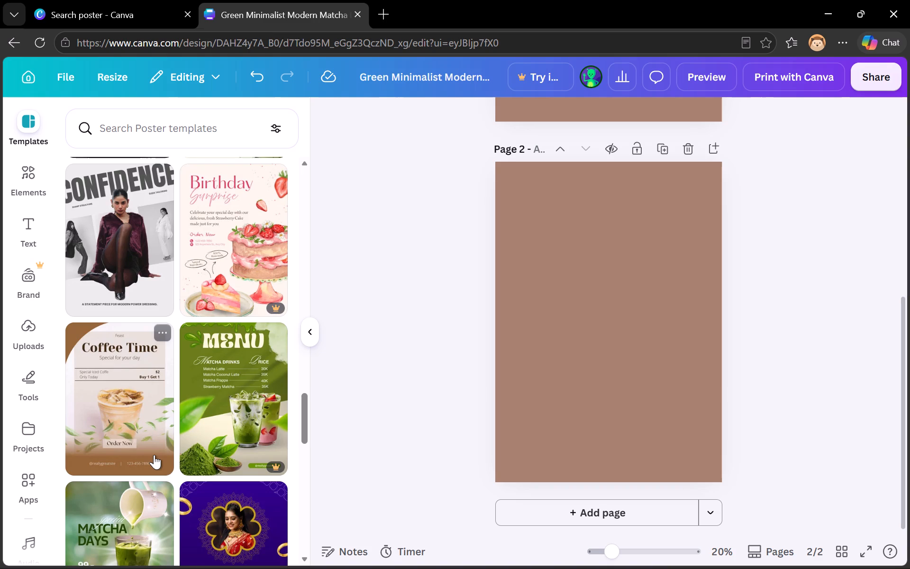
scroll(154, 455, "up", 9)
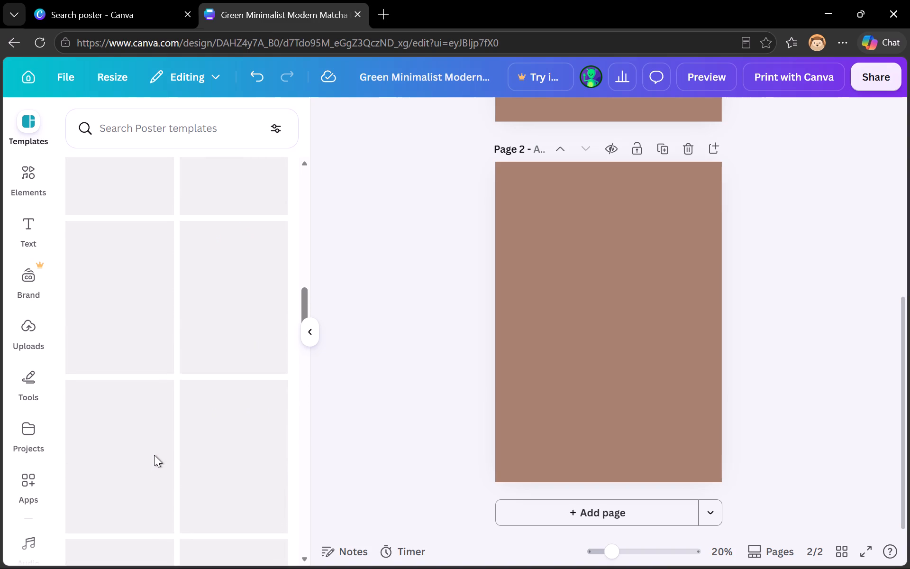
scroll(154, 455, "up", 9)
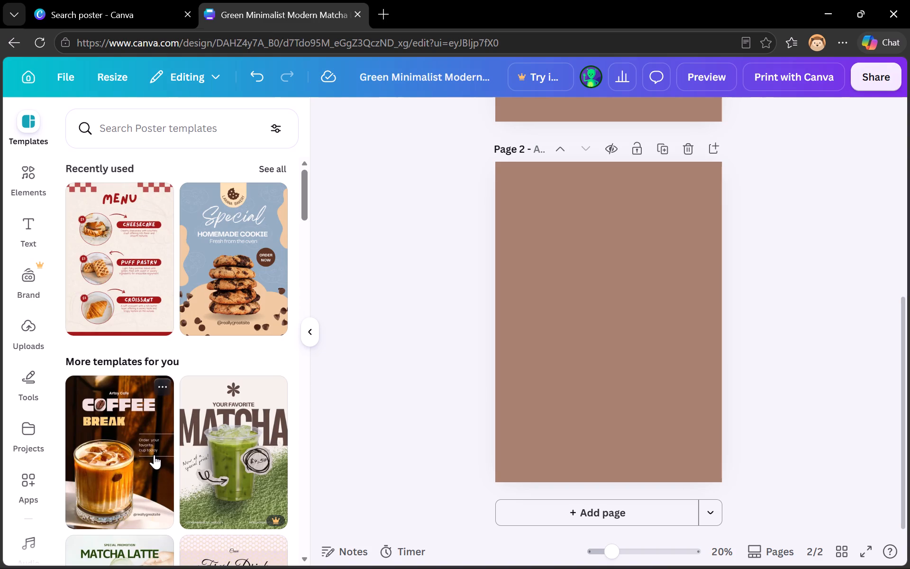
scroll(154, 455, "down", 2)
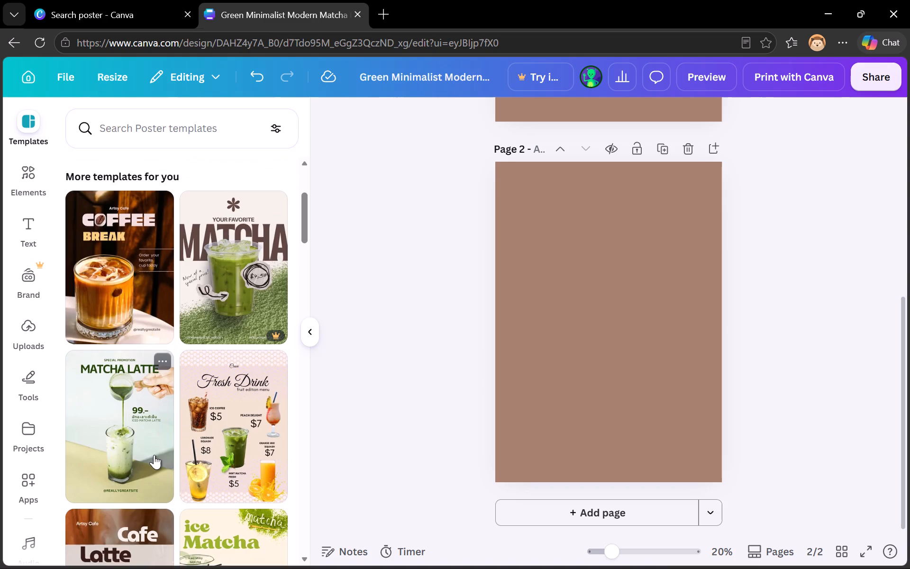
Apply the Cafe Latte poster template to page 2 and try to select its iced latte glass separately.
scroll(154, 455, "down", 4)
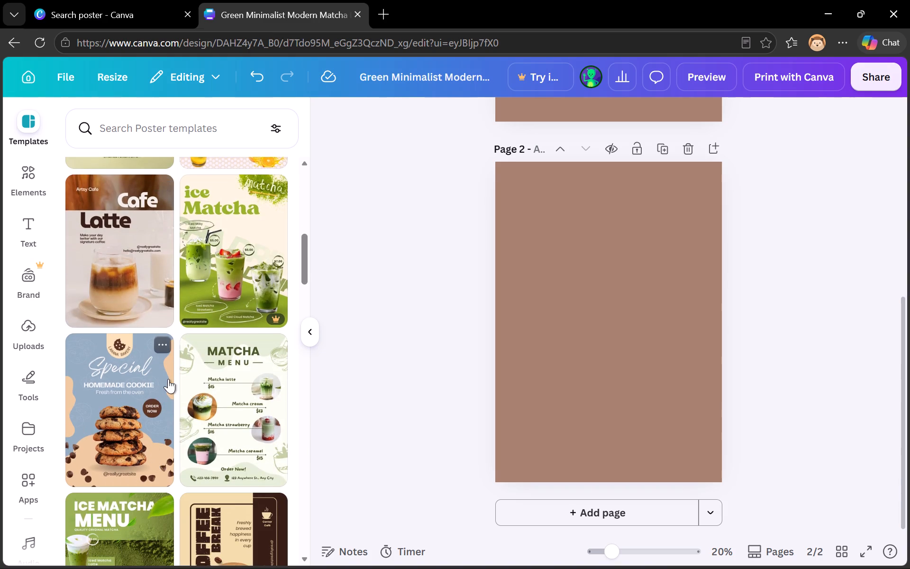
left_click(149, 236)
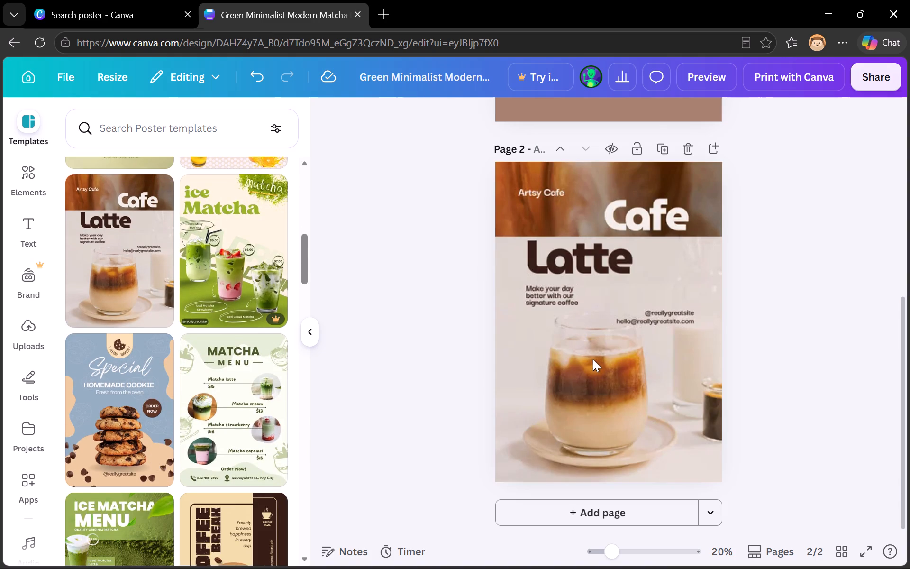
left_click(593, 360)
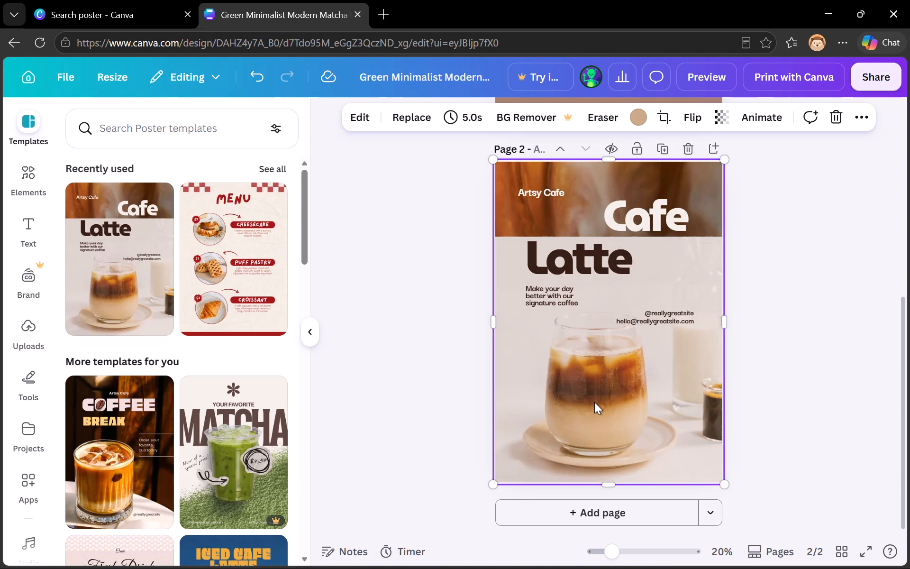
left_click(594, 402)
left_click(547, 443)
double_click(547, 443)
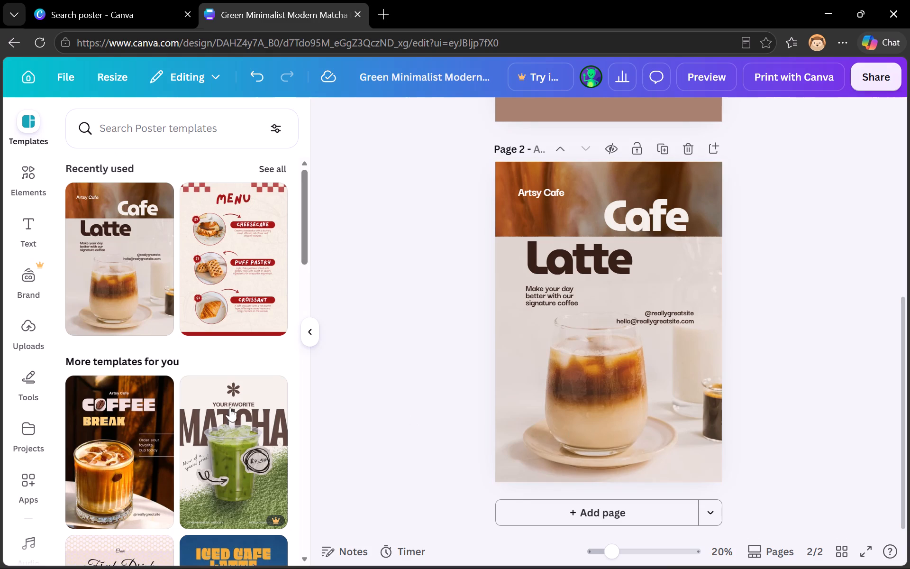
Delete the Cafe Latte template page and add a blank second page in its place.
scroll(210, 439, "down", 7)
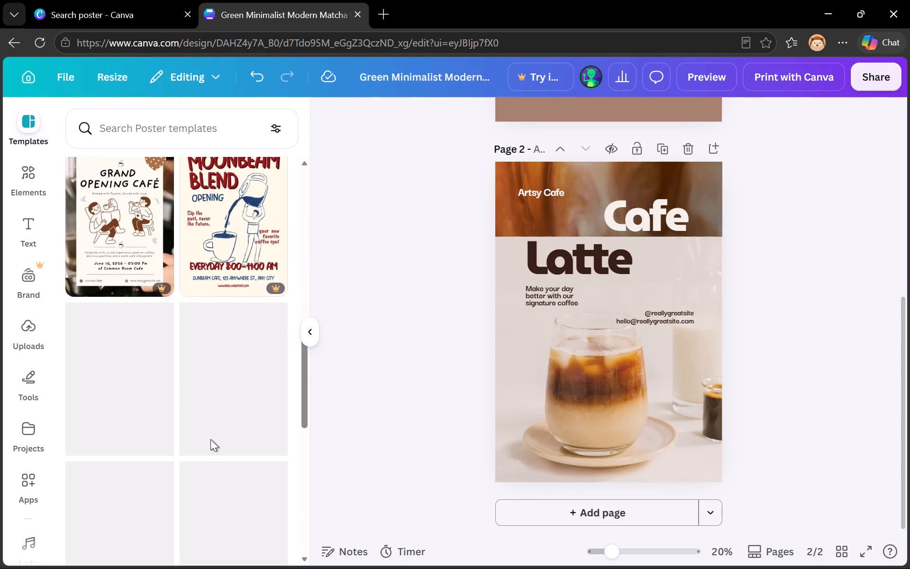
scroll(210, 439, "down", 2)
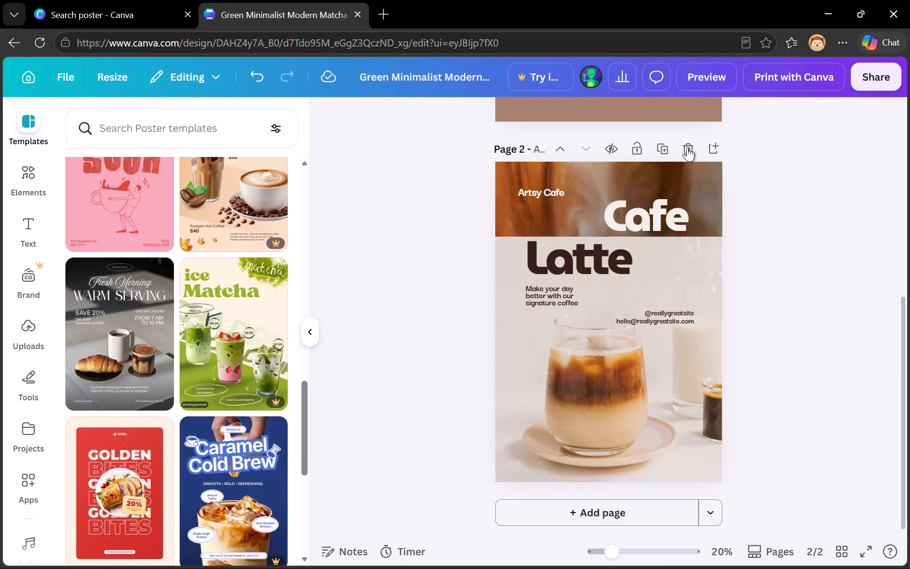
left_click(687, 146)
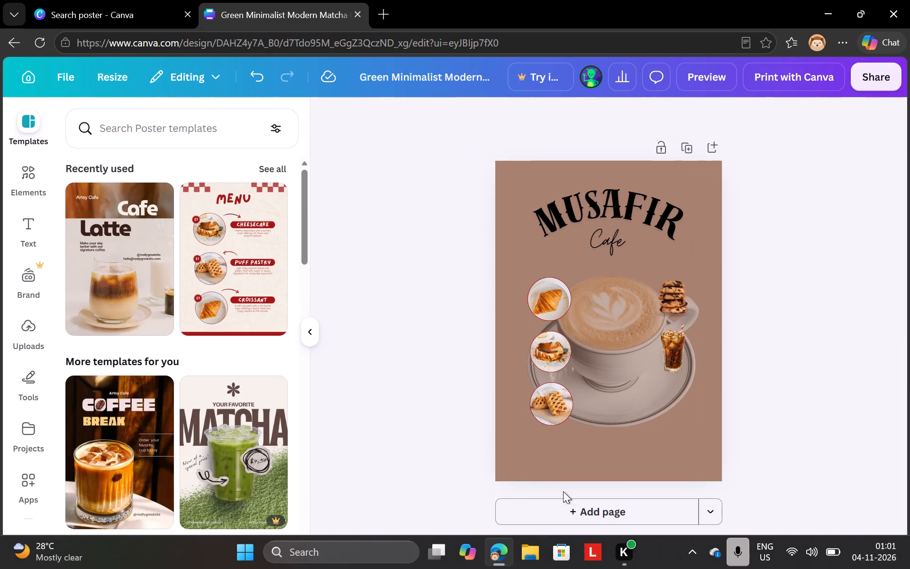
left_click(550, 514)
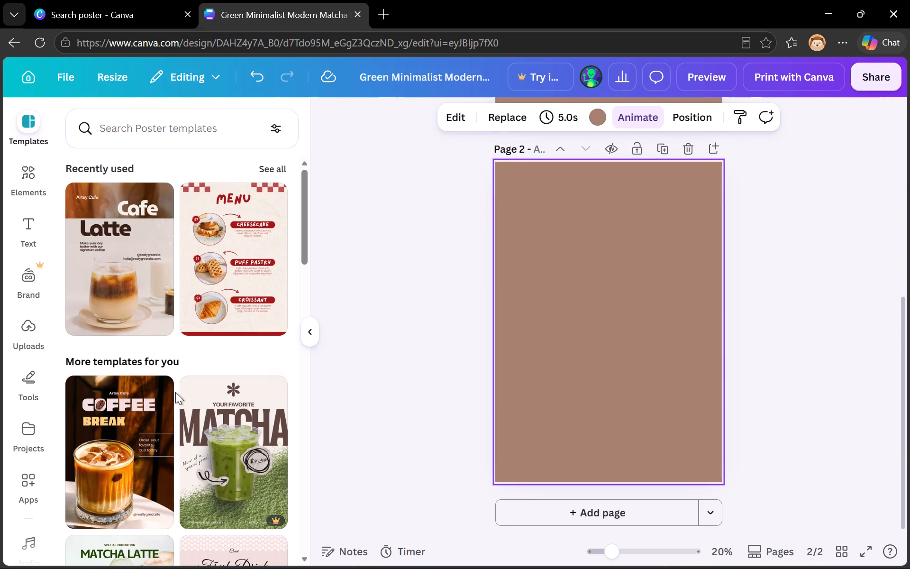
Browse the suggested poster templates for another food or drink design to use on the blank page 2.
scroll(175, 392, "down", 5)
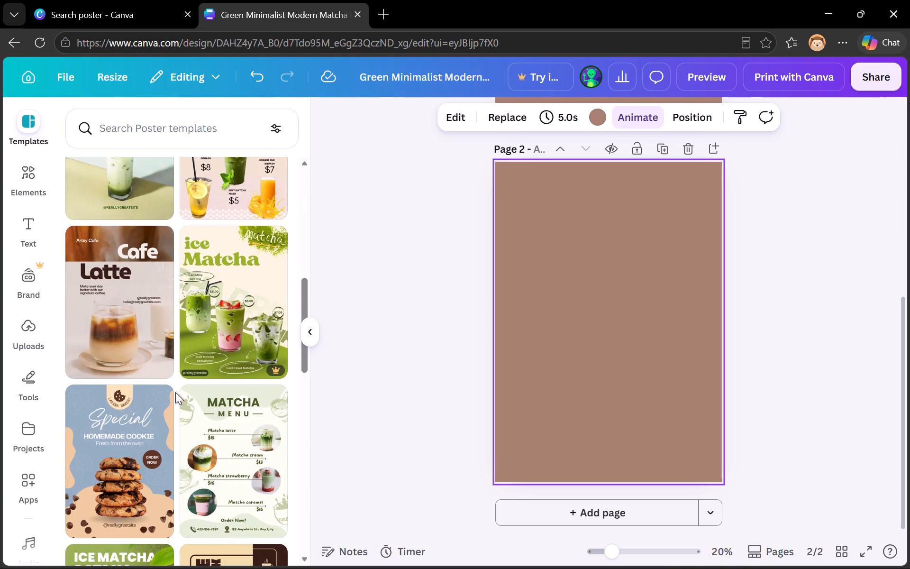
scroll(175, 392, "down", 1)
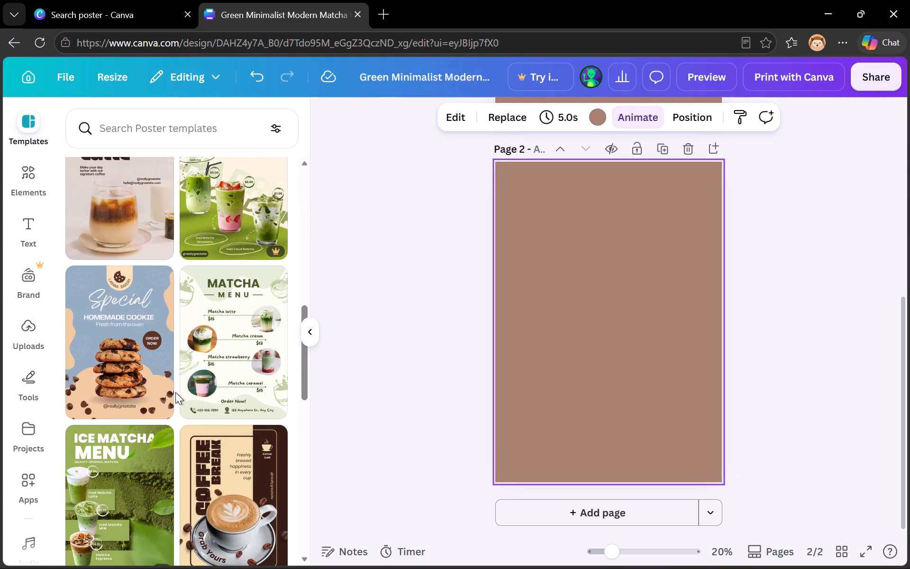
scroll(175, 392, "down", 2)
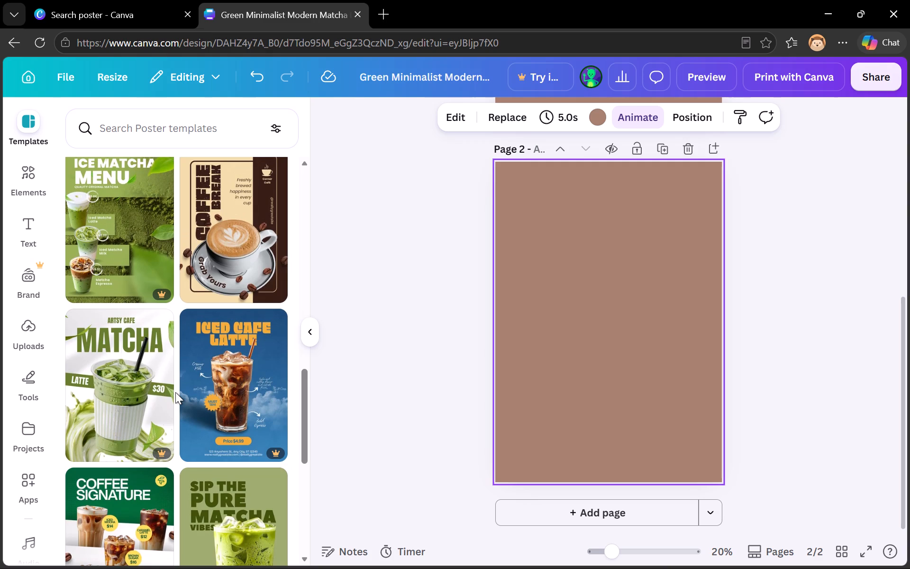
scroll(180, 346, "down", 1)
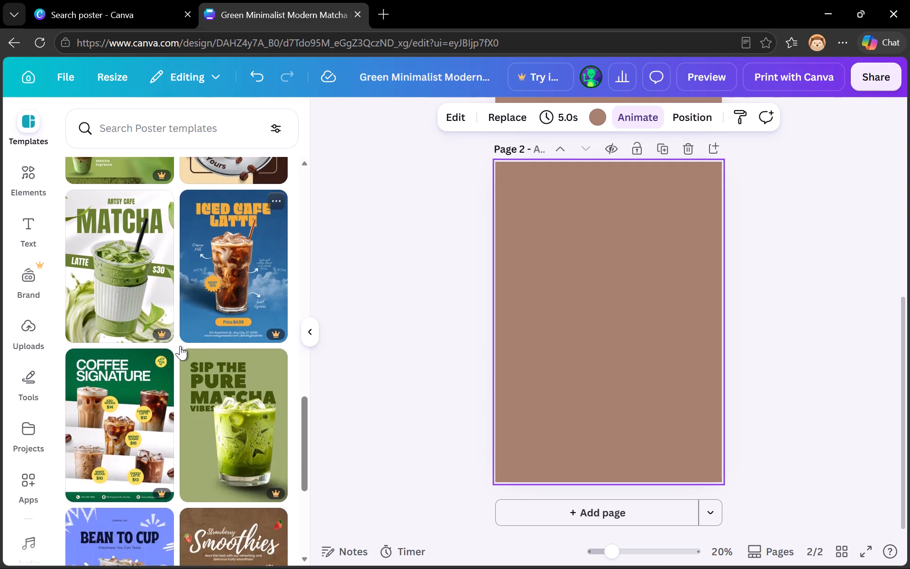
scroll(180, 346, "down", 7)
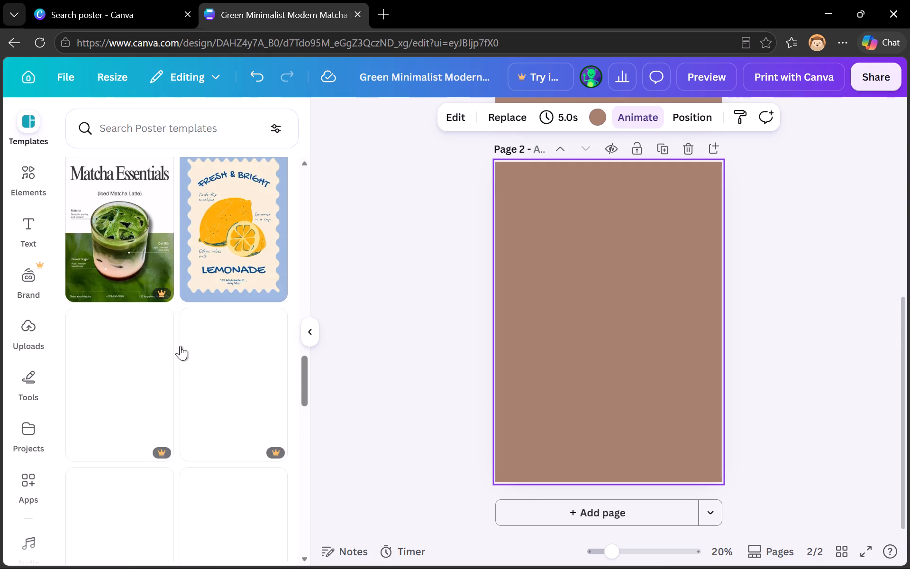
scroll(200, 417, "down", 2)
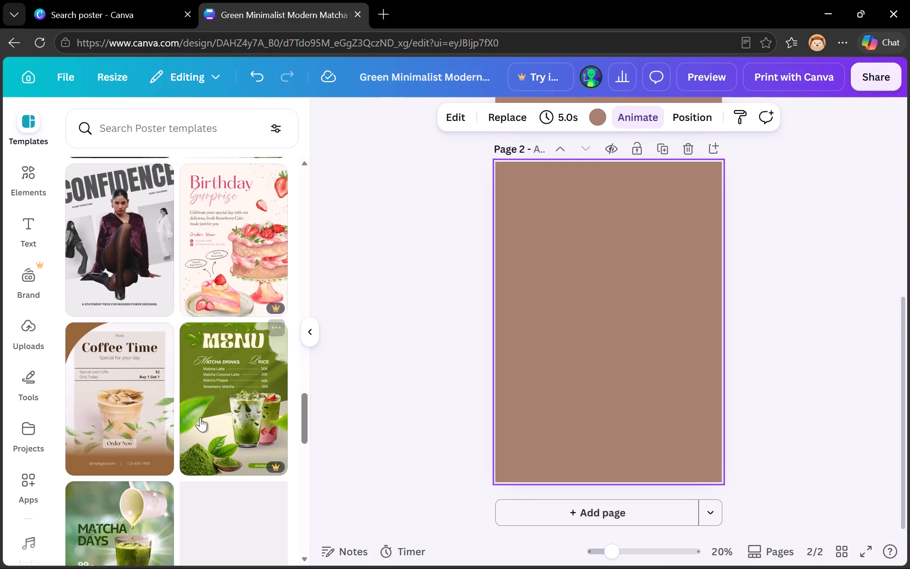
scroll(200, 417, "down", 4)
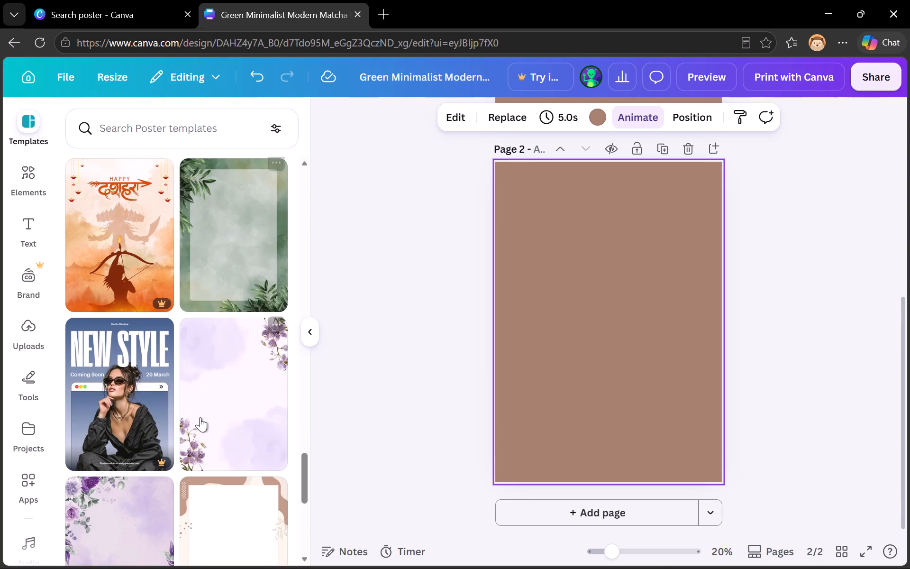
scroll(200, 417, "down", 1)
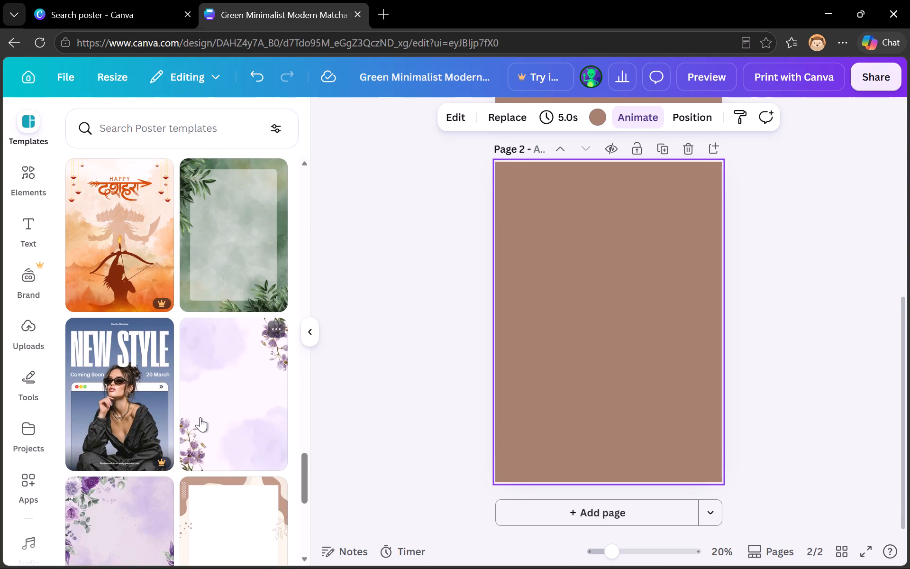
scroll(200, 417, "down", 8)
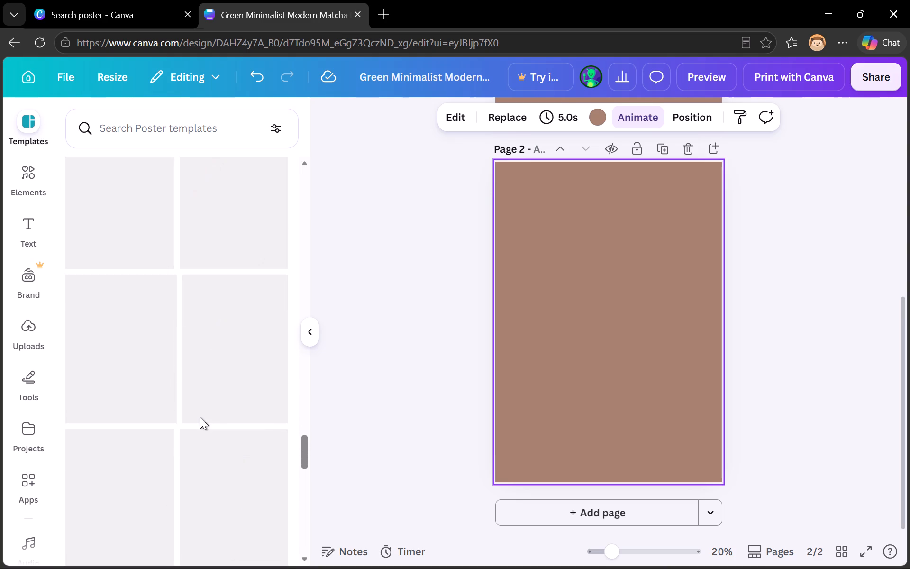
scroll(200, 417, "down", 5)
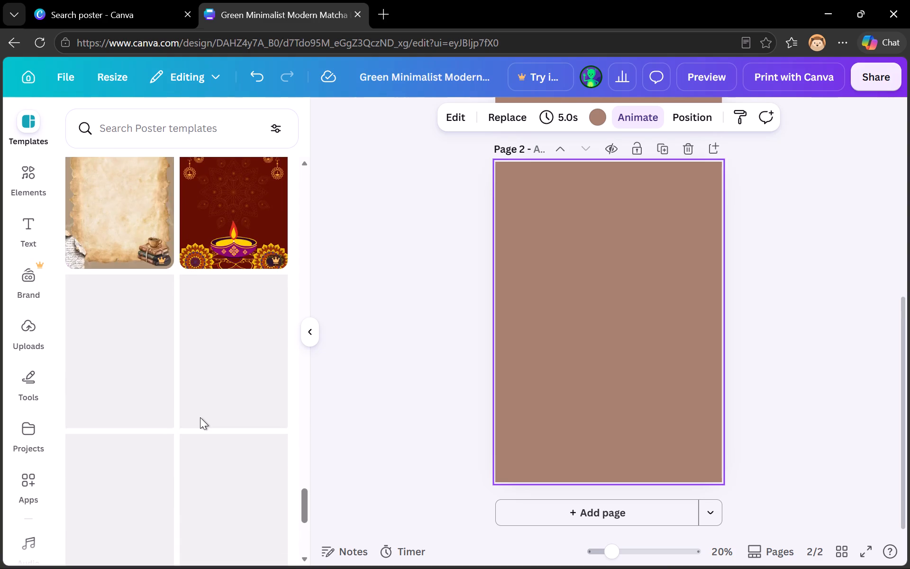
scroll(200, 417, "down", 2)
scroll(200, 417, "up", 2)
scroll(200, 417, "down", 3)
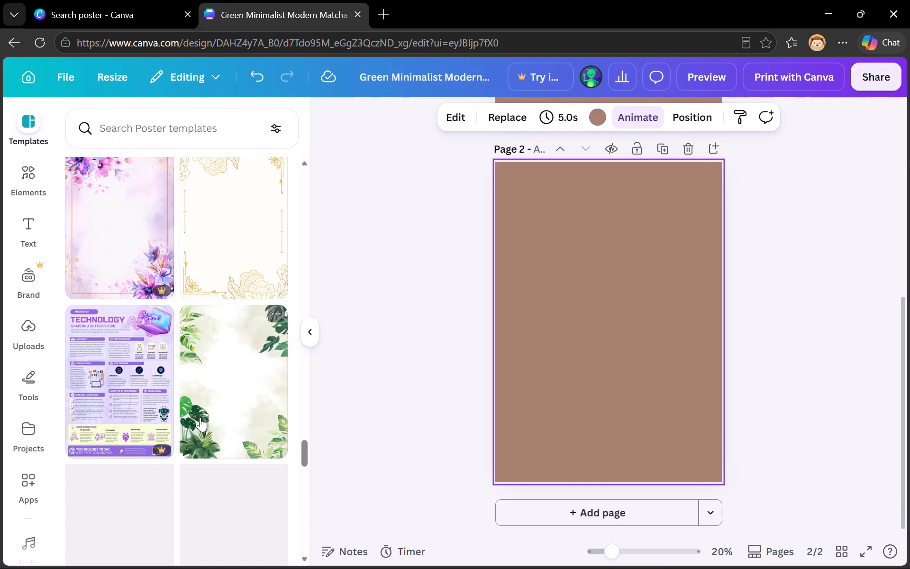
scroll(200, 417, "down", 4)
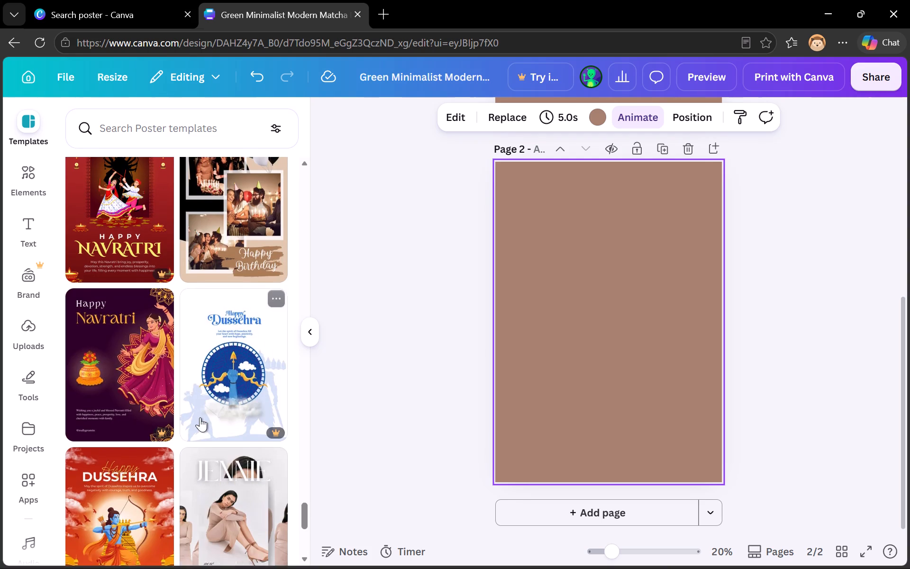
scroll(200, 417, "down", 1)
scroll(200, 417, "up", 12)
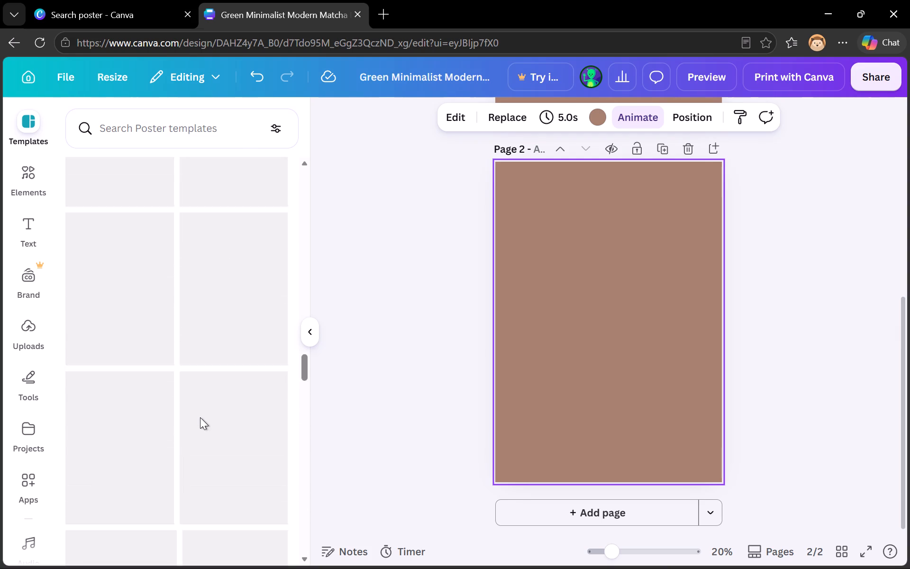
scroll(200, 417, "up", 5)
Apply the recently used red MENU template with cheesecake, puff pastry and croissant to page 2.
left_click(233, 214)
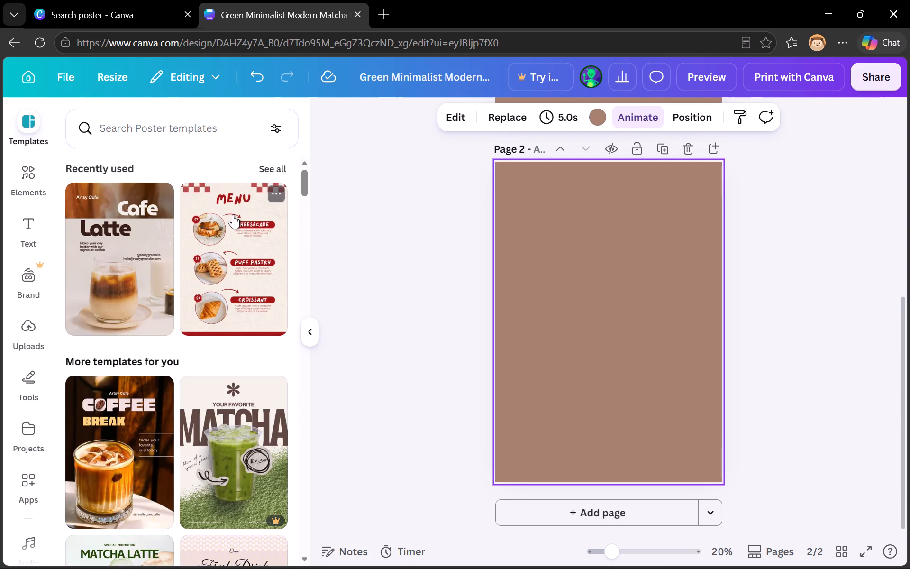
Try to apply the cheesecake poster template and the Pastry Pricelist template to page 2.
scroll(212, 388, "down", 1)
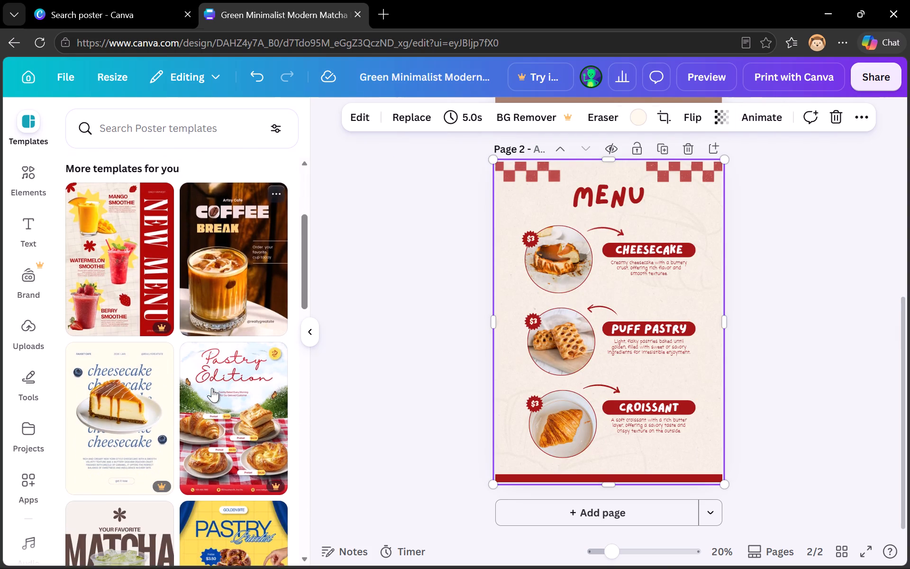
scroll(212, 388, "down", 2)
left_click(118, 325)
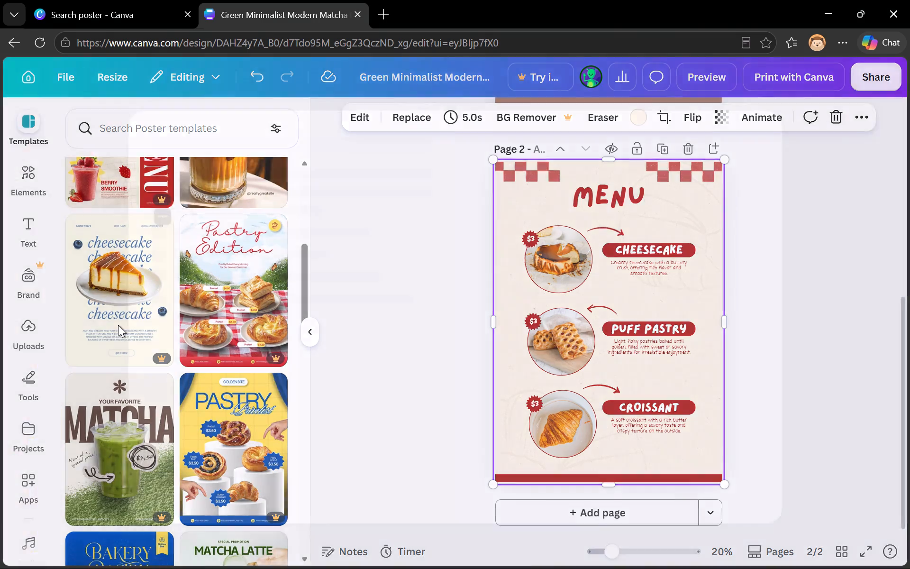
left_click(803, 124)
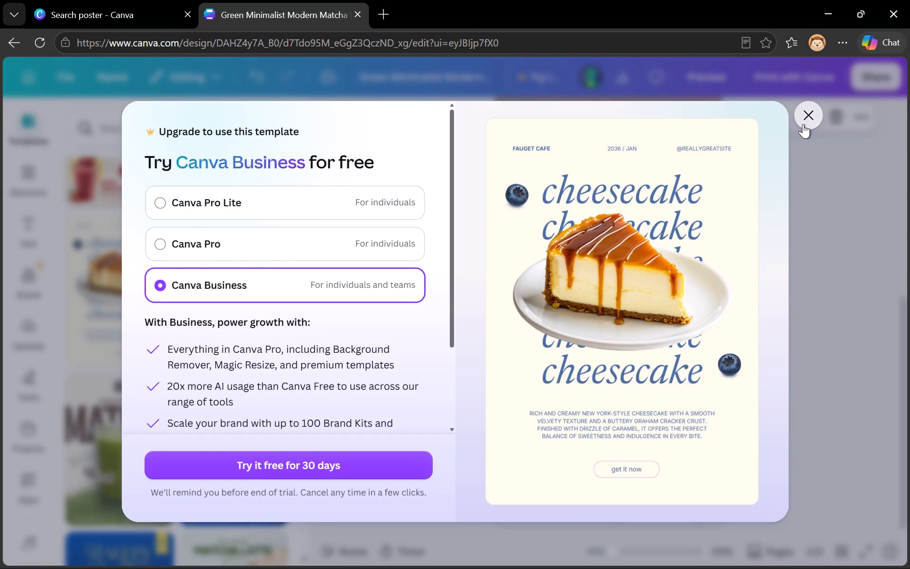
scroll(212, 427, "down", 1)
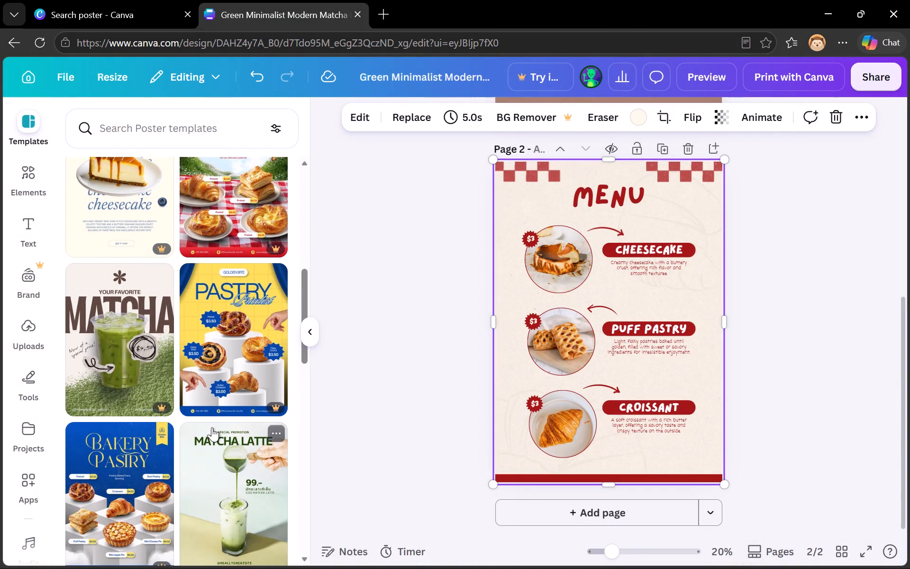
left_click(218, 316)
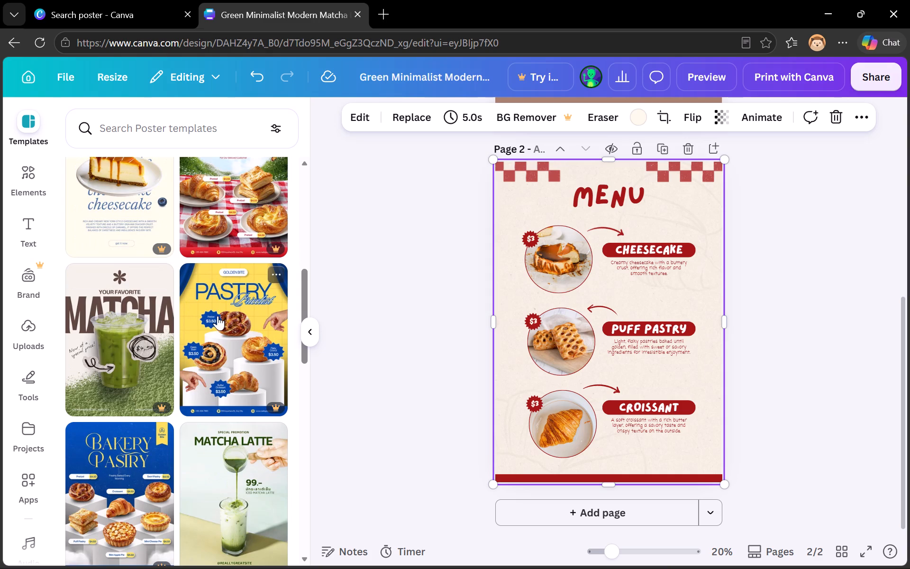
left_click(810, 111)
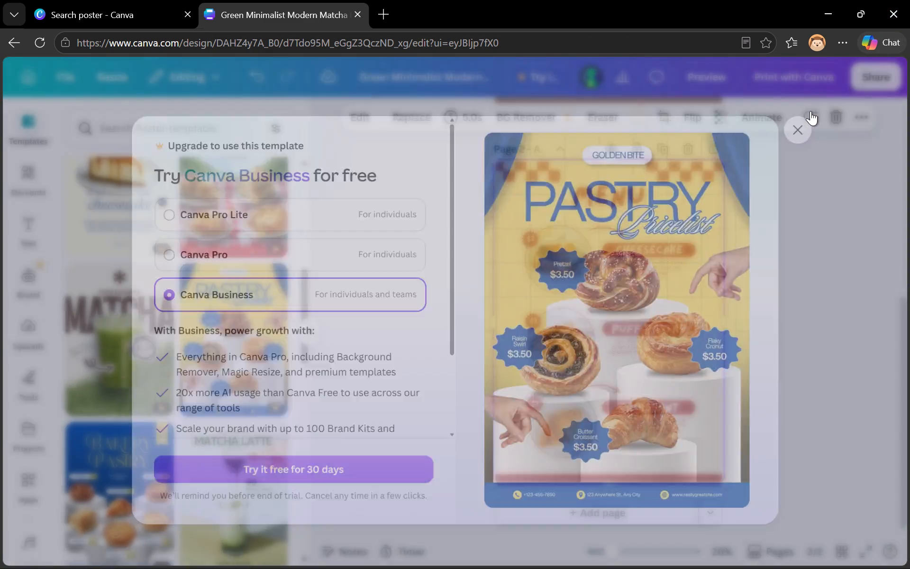
Apply the brown bakery MENU template with baklava, cheese puff, brownie and croissant photos to page 2.
scroll(259, 372, "down", 1)
scroll(191, 387, "down", 1)
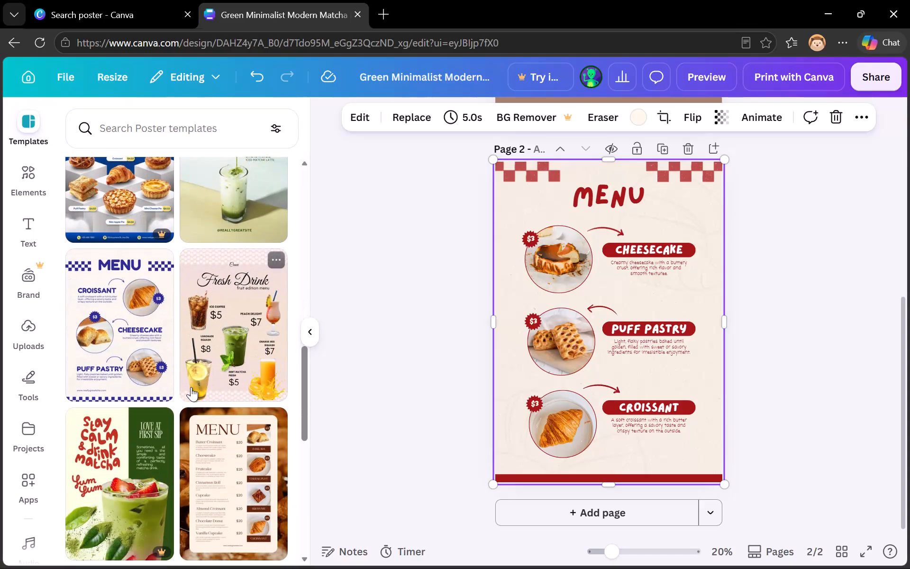
scroll(191, 387, "down", 1)
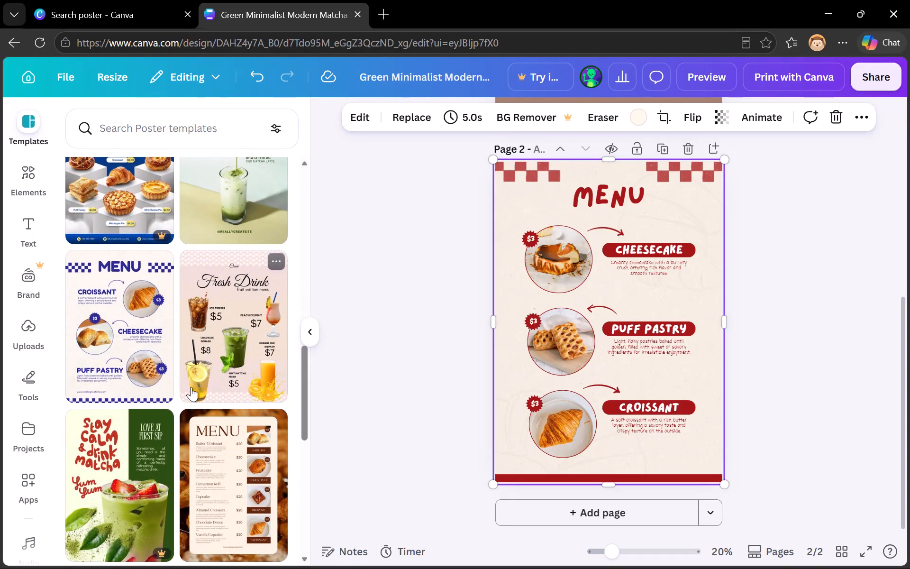
scroll(191, 387, "down", 1)
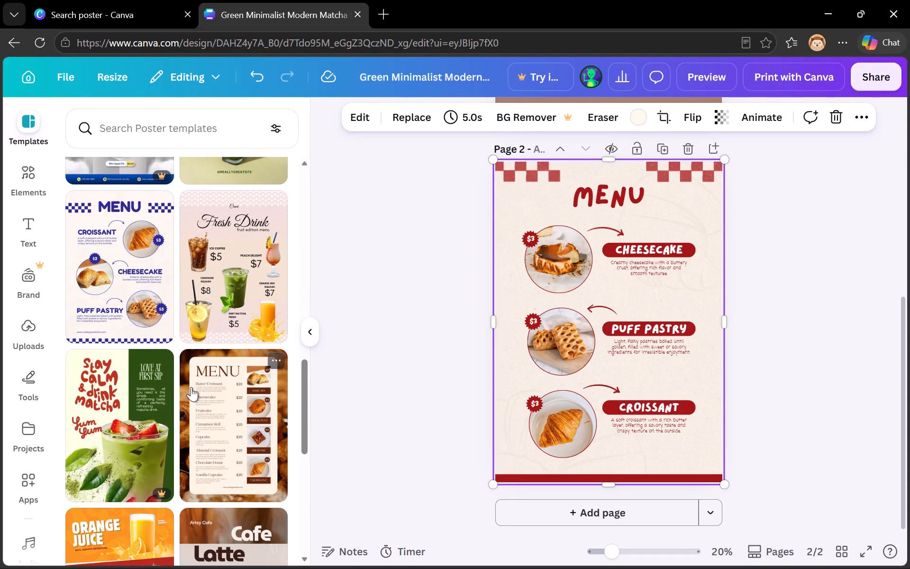
scroll(233, 409, "down", 1)
left_click(247, 335)
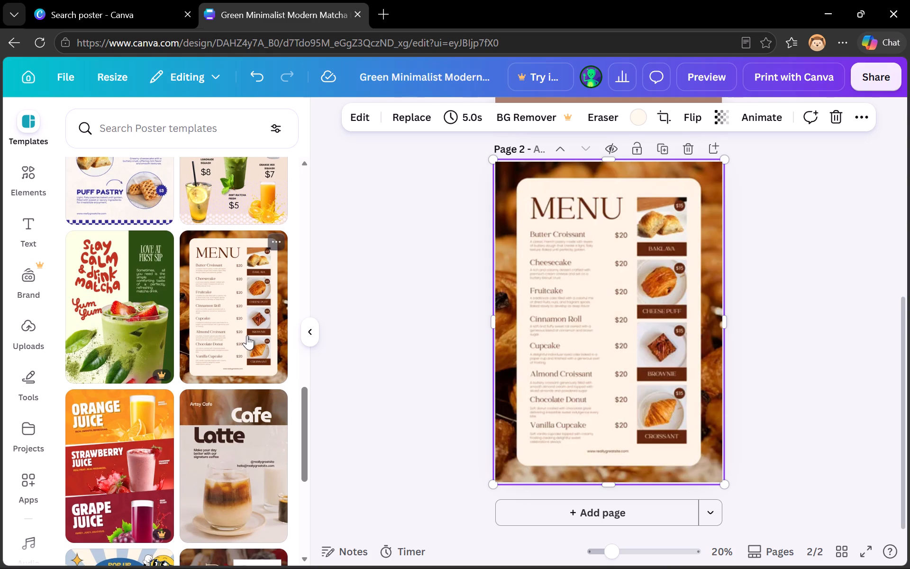
Move the baklava photo from the page 2 menu onto the Musafir Cafe poster, below the iced coffee glass.
left_click(670, 229)
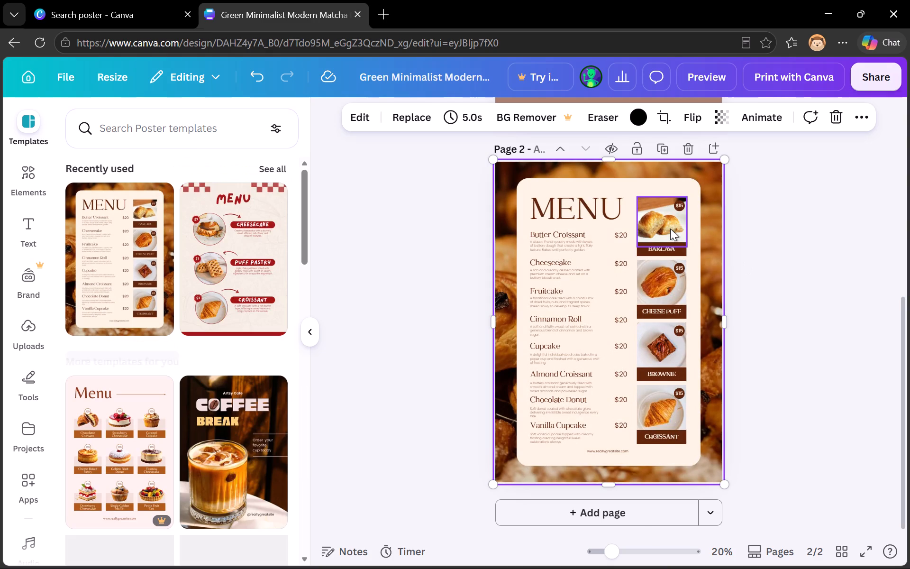
scroll(595, 298, "up", 2)
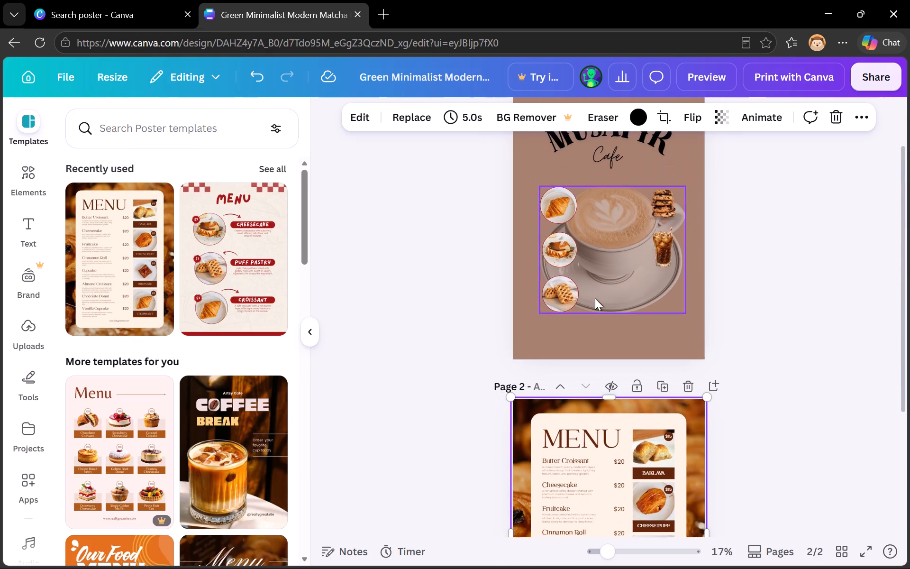
left_click_drag(646, 452, 660, 303)
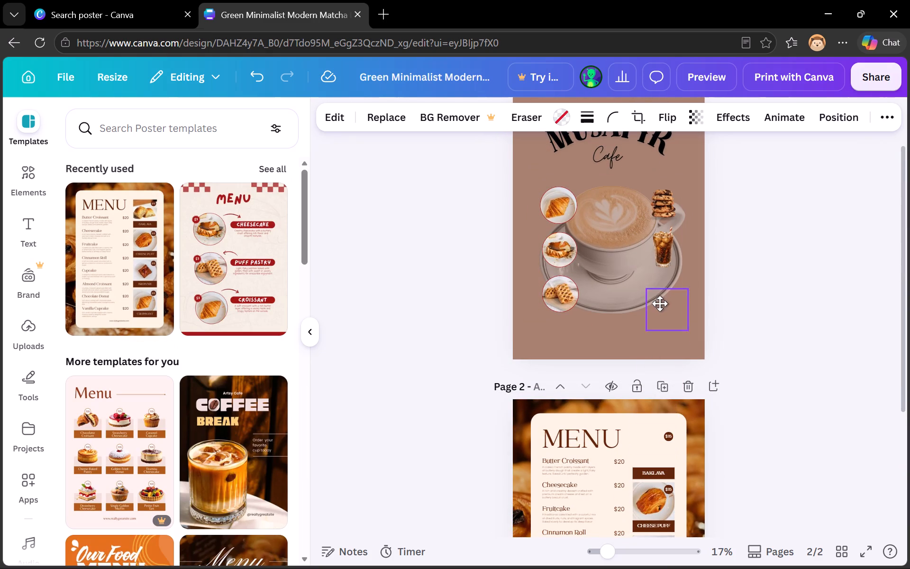
Shrink the baklava photo on the poster and place it opposite the puff pastry circle, beside the bottom of the saucer.
left_click_drag(660, 303, 653, 300)
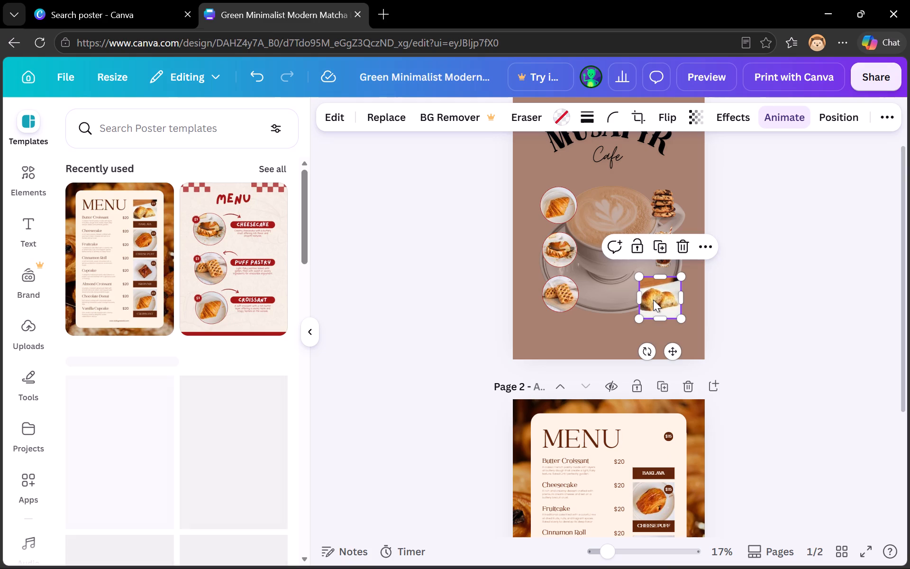
left_click_drag(681, 277, 668, 290)
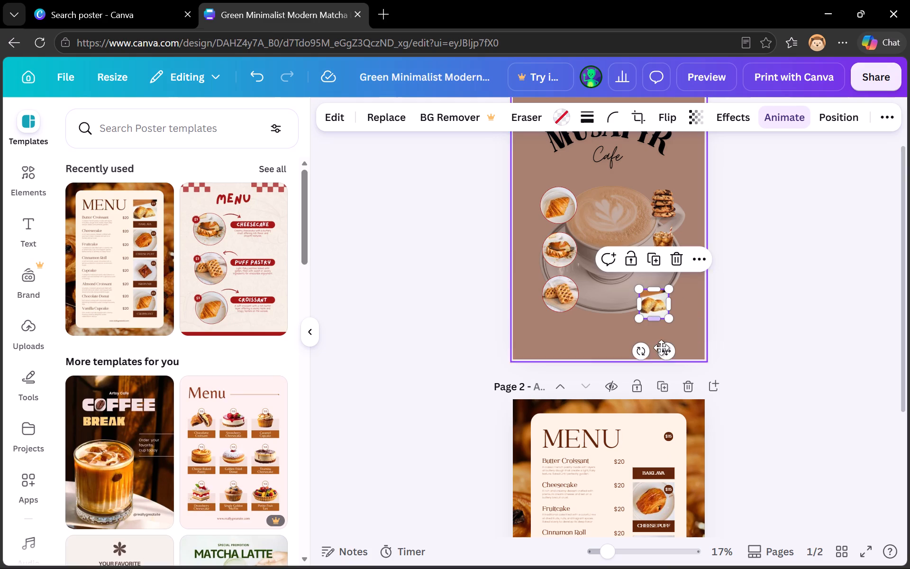
left_click_drag(663, 355, 673, 349)
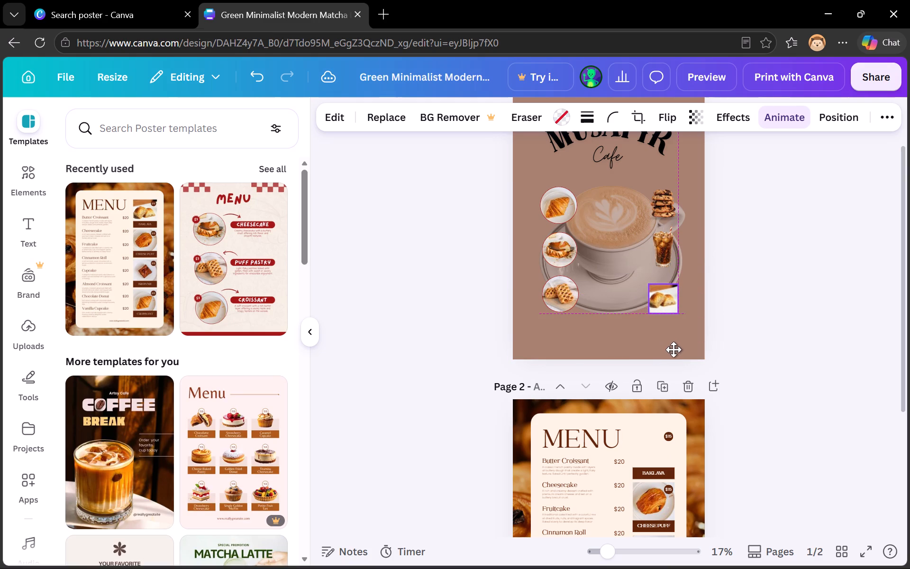
left_click_drag(673, 349, 673, 347)
Replace the iced coffee glass above the baklava with page 2's cheese puff photo at about 6.6 × 6.6, moving the glass to the poster's lower-left corner.
left_click_drag(650, 508, 646, 488)
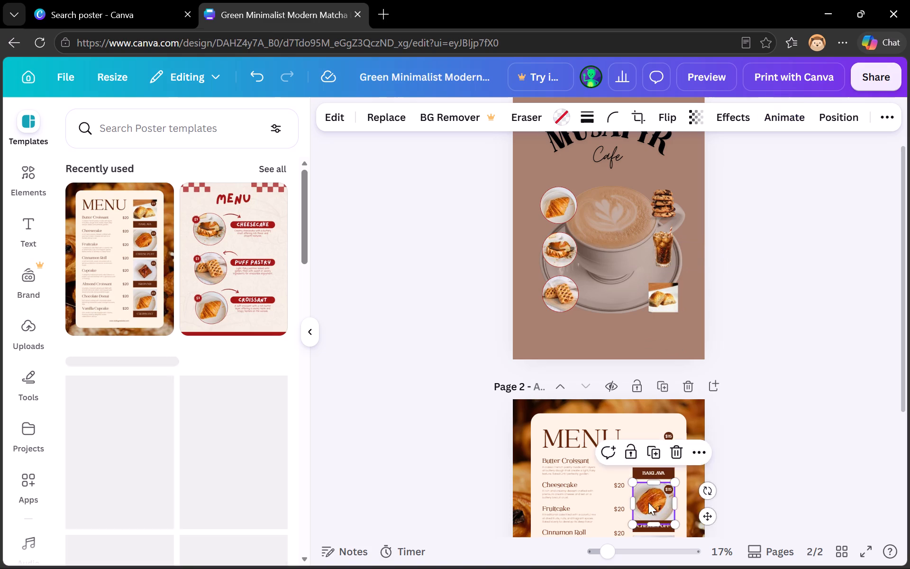
left_click_drag(646, 488, 620, 297)
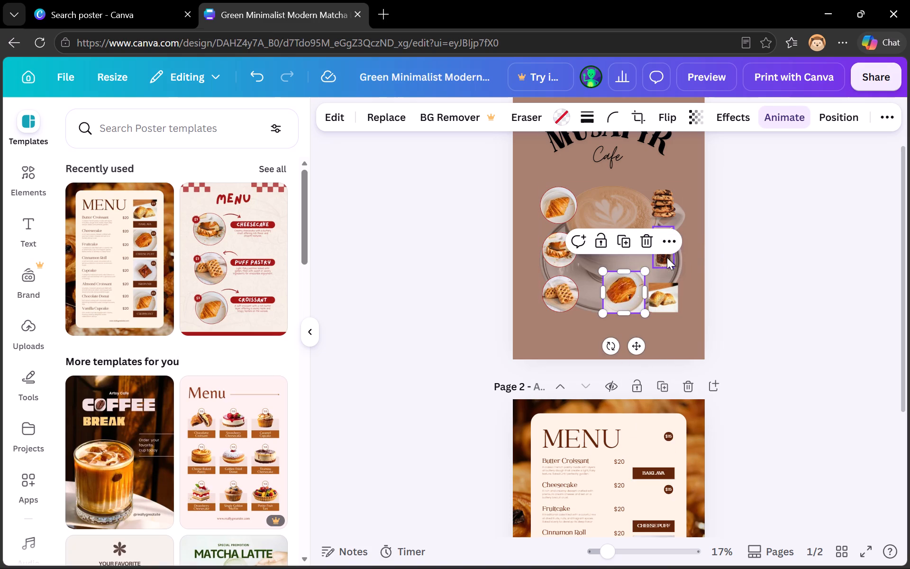
left_click_drag(667, 257, 534, 345)
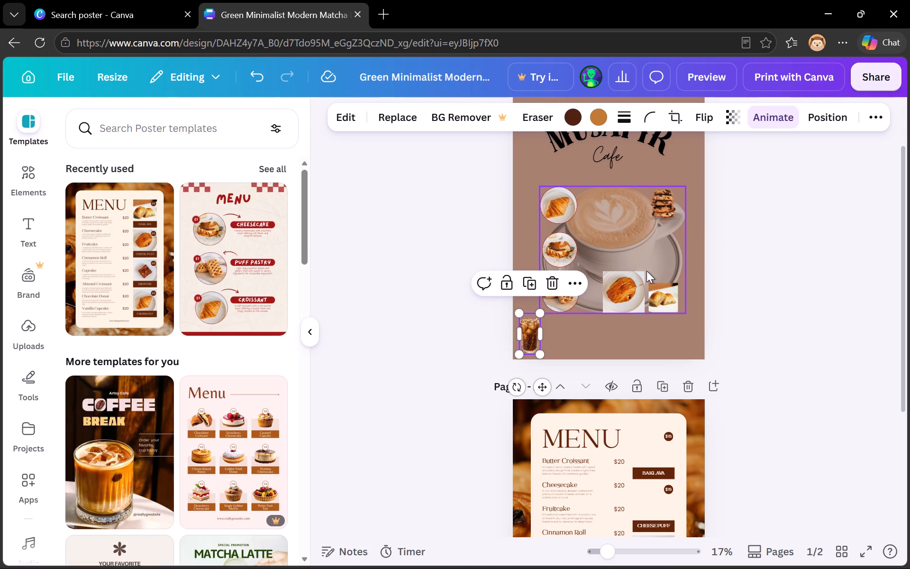
left_click(642, 276)
left_click_drag(643, 276, 631, 288)
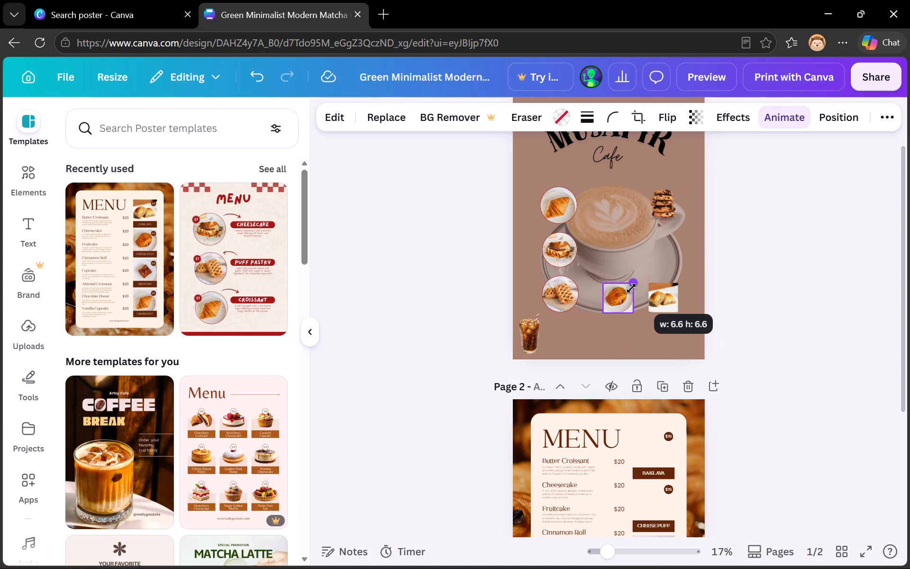
left_click_drag(631, 288, 631, 287)
left_click_drag(618, 299, 667, 254)
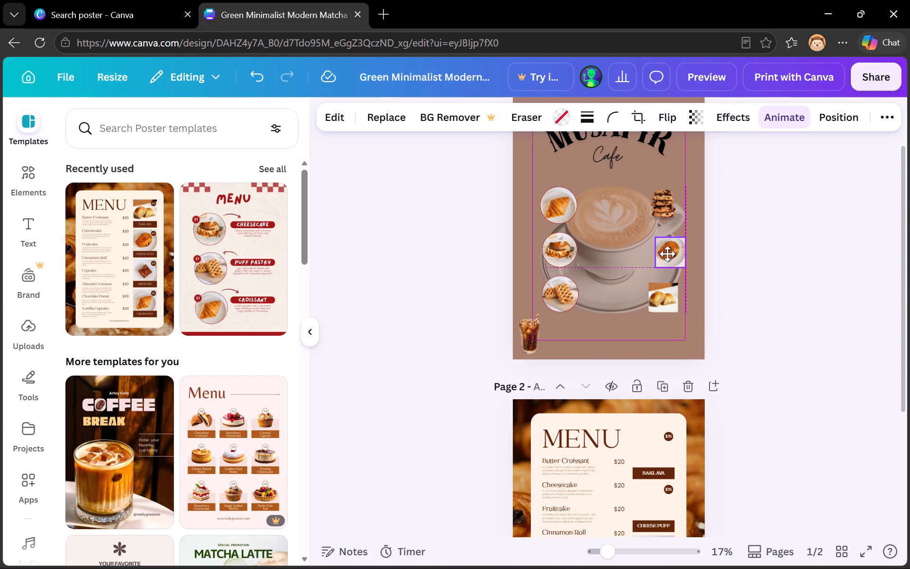
left_click_drag(667, 254, 666, 254)
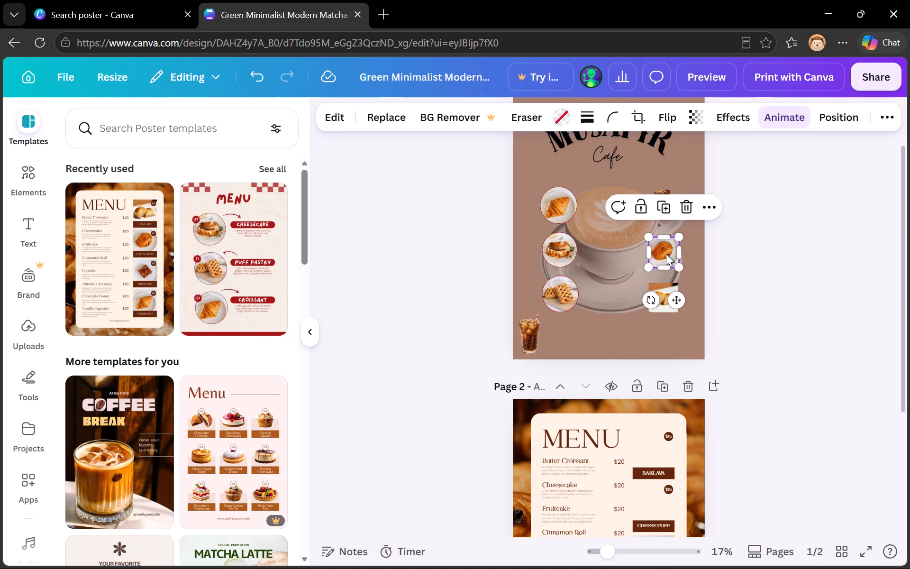
Enlarge the baklava photo on the poster slightly, to about 6.7 × 6.7.
left_click(644, 332)
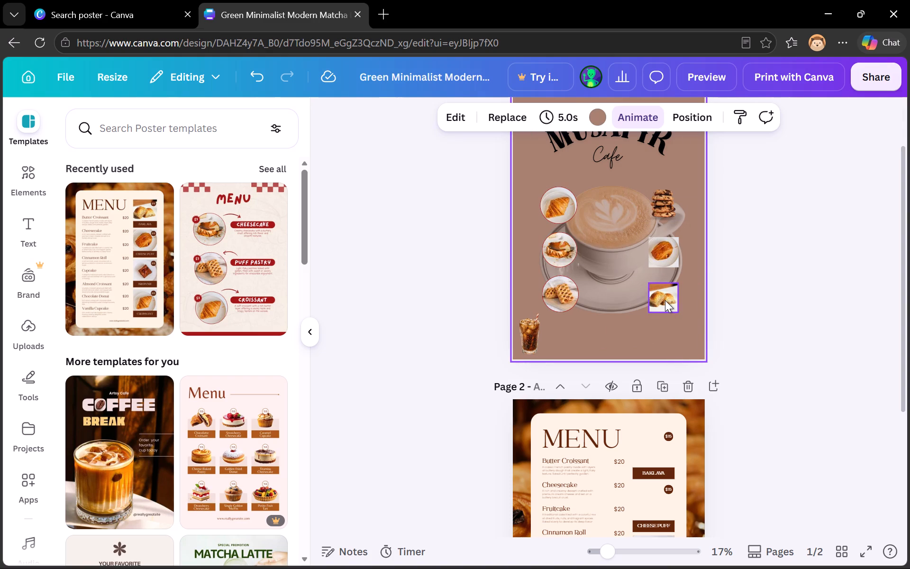
left_click(665, 300)
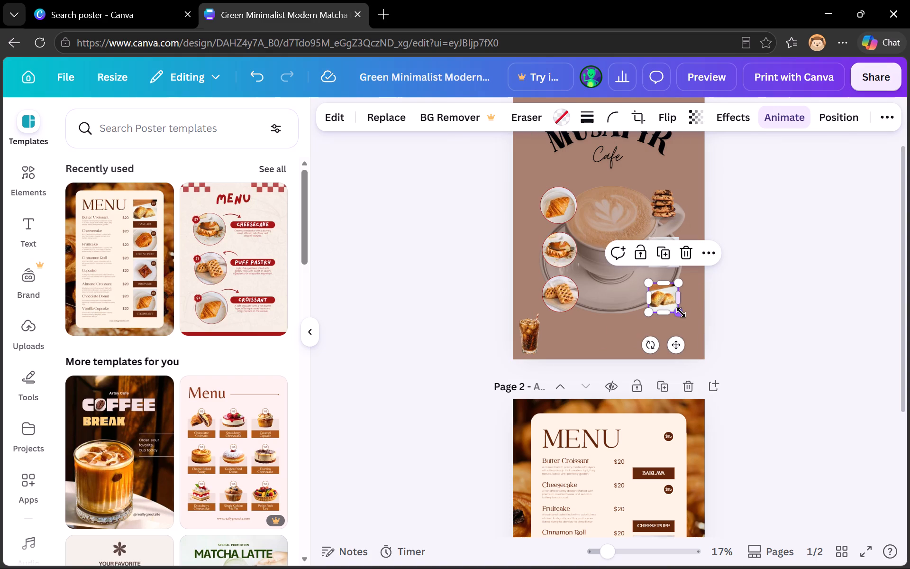
left_click(681, 314)
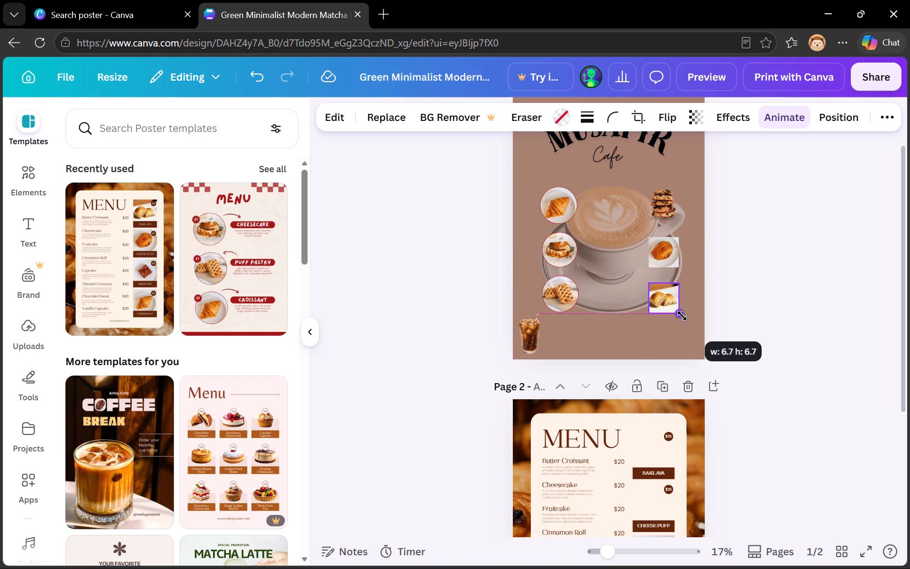
Move the brownie photo from the page 2 menu onto the poster, over the coffee cup.
scroll(606, 512, "down", 1)
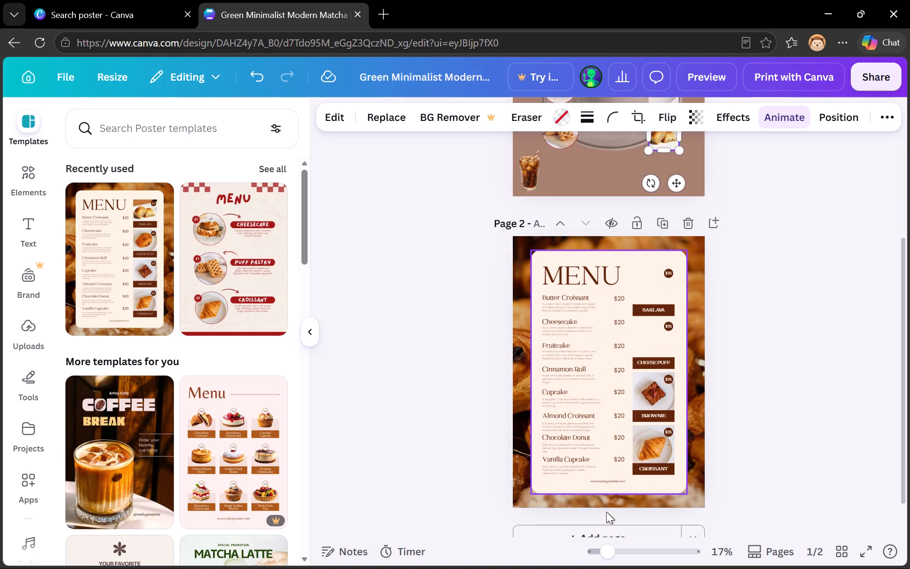
scroll(606, 512, "down", 1)
triple_click(657, 406)
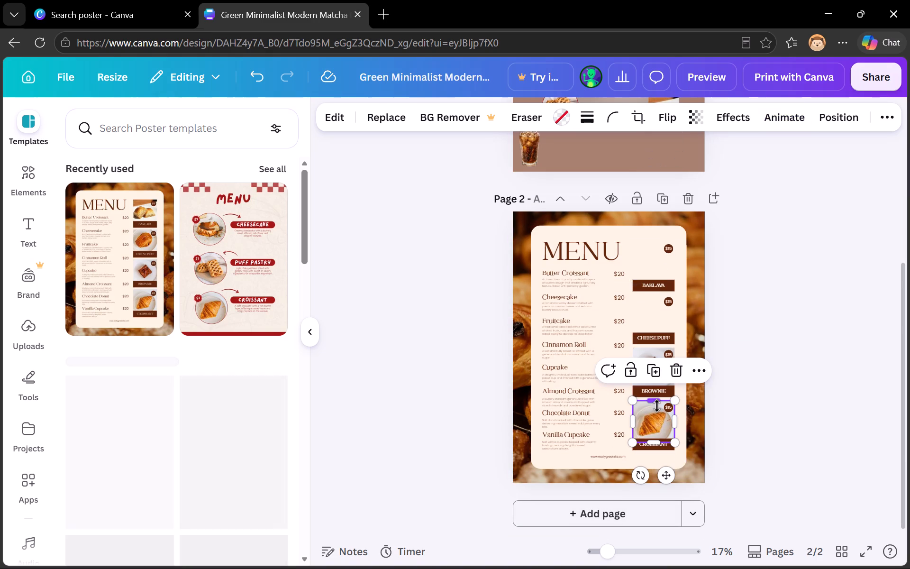
scroll(619, 319, "up", 1)
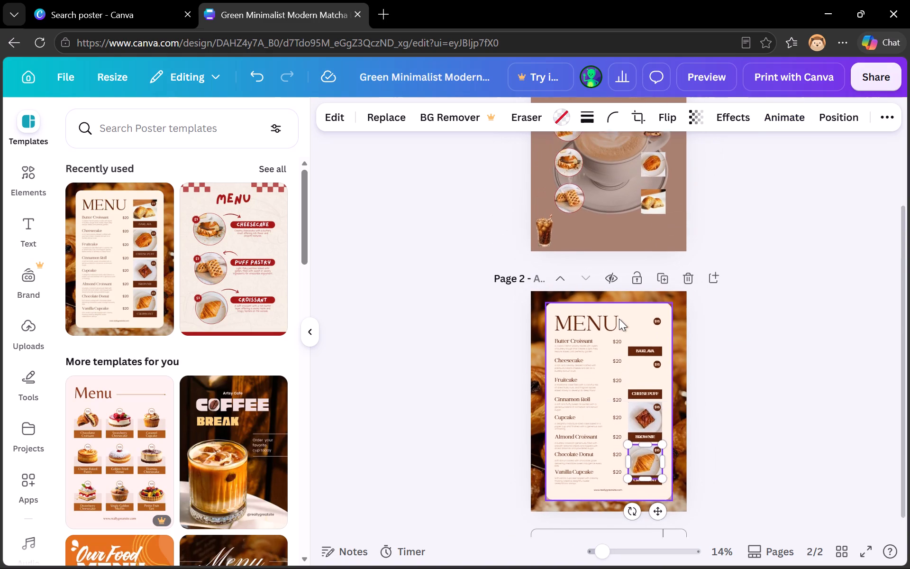
scroll(619, 319, "up", 1)
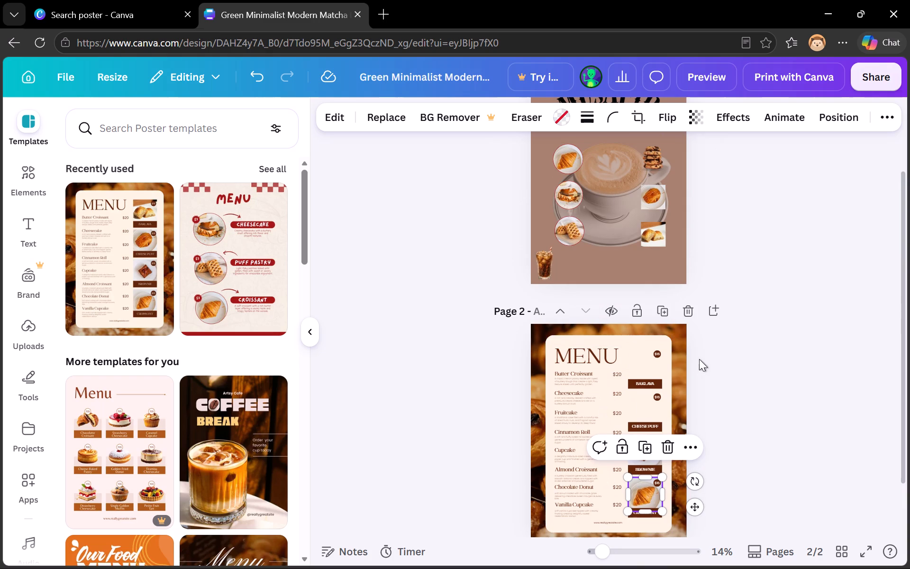
left_click(728, 364)
left_click_drag(640, 444, 639, 389)
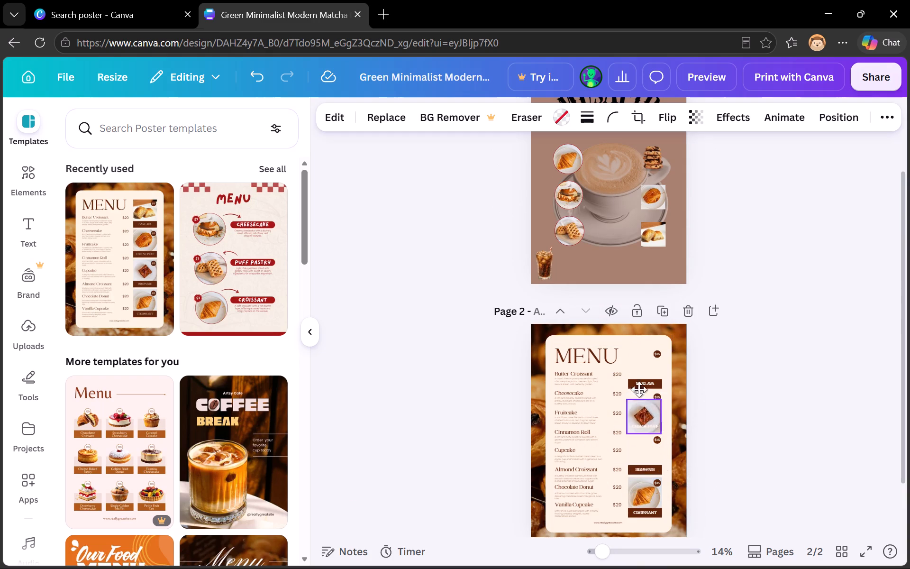
left_click_drag(639, 389, 624, 186)
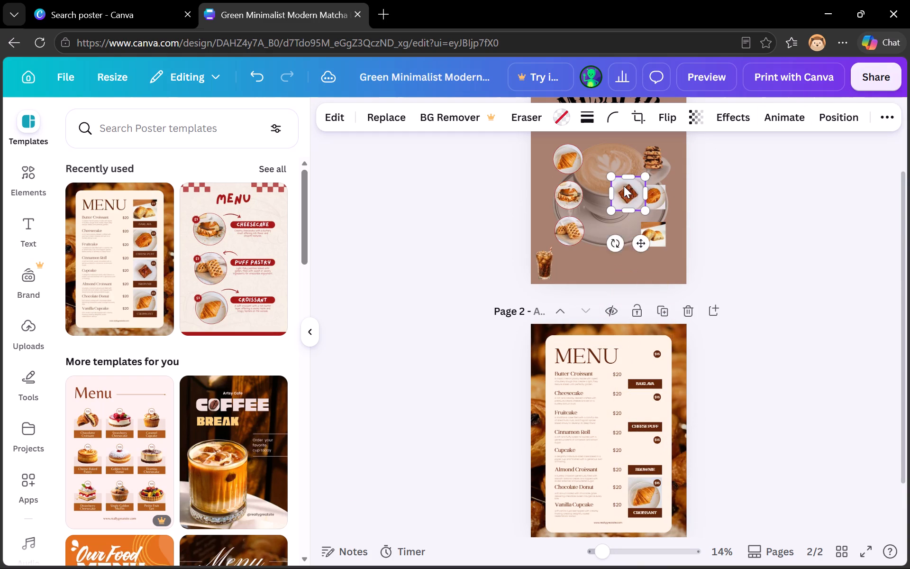
Move the cookie stack below the cup and put the brownie photo in its place, shrunk to match the cheese puff photo.
left_click_drag(651, 171, 594, 271)
scroll(683, 281, "up", 1)
left_click(623, 284)
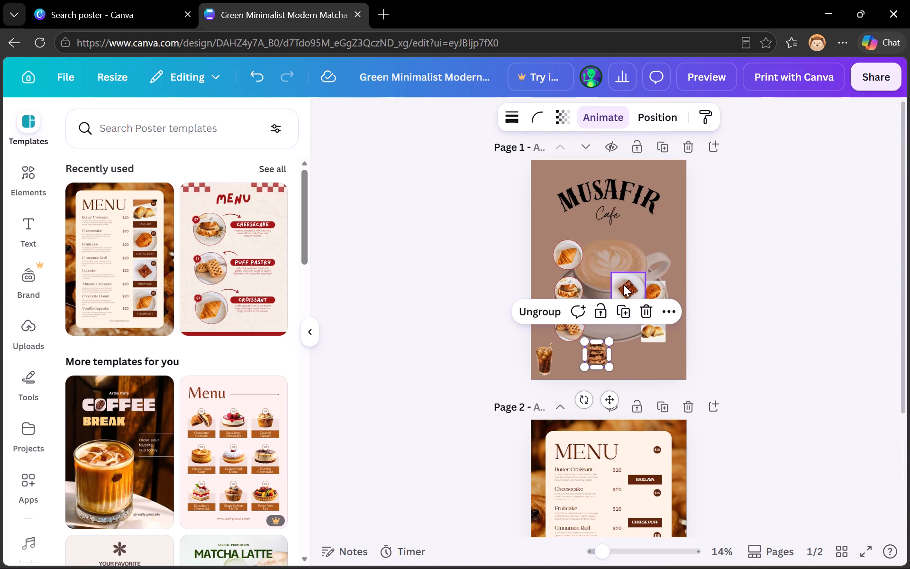
left_click_drag(623, 284, 650, 245)
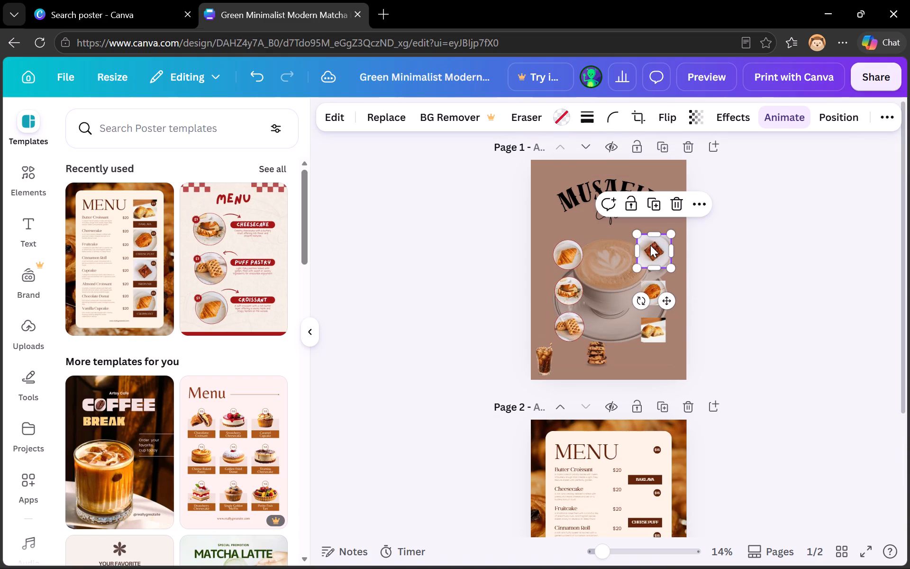
left_click_drag(671, 234, 669, 239)
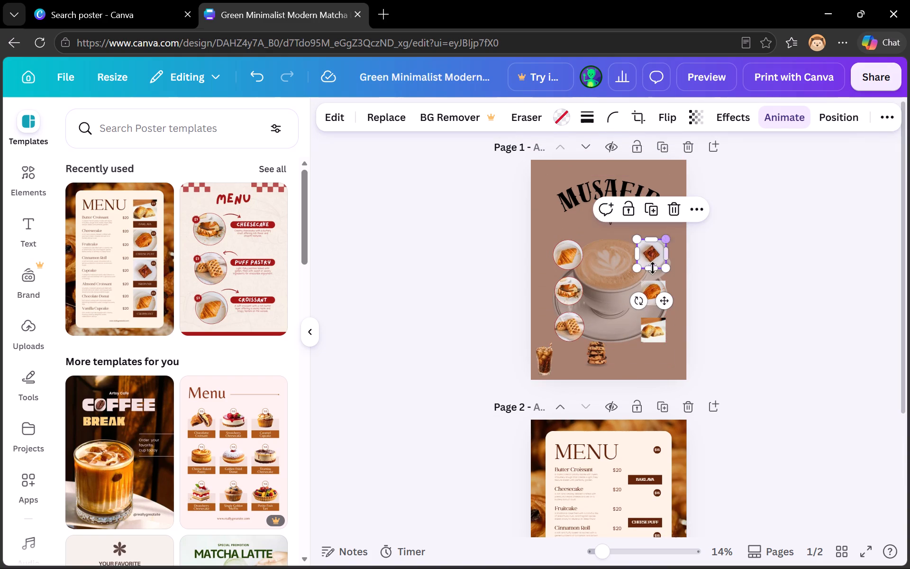
Align the cheese puff and baklava photos under the brownie photo, enlarging the baklava to the same width.
left_click(647, 287)
left_click(639, 283)
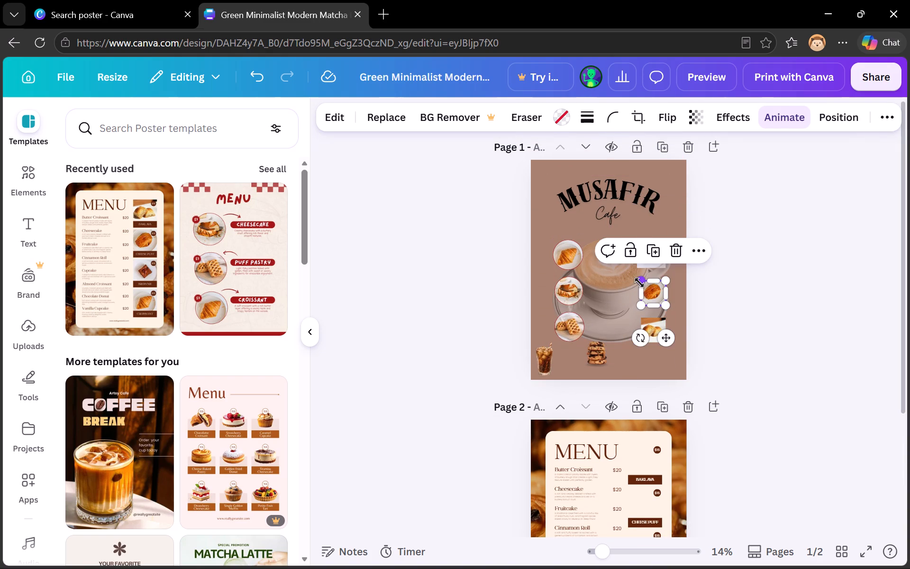
left_click(649, 321)
left_click_drag(644, 320, 642, 319)
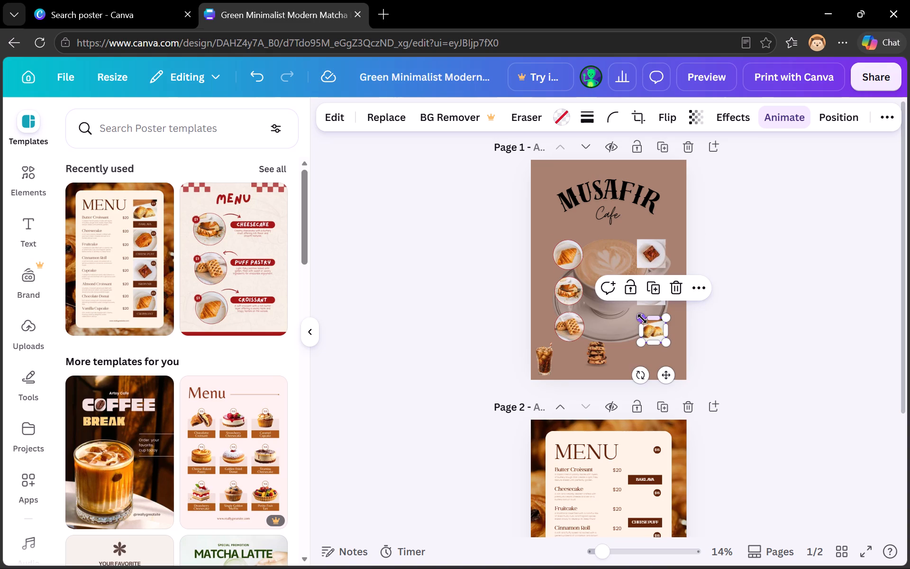
left_click_drag(642, 319, 638, 317)
left_click(722, 324)
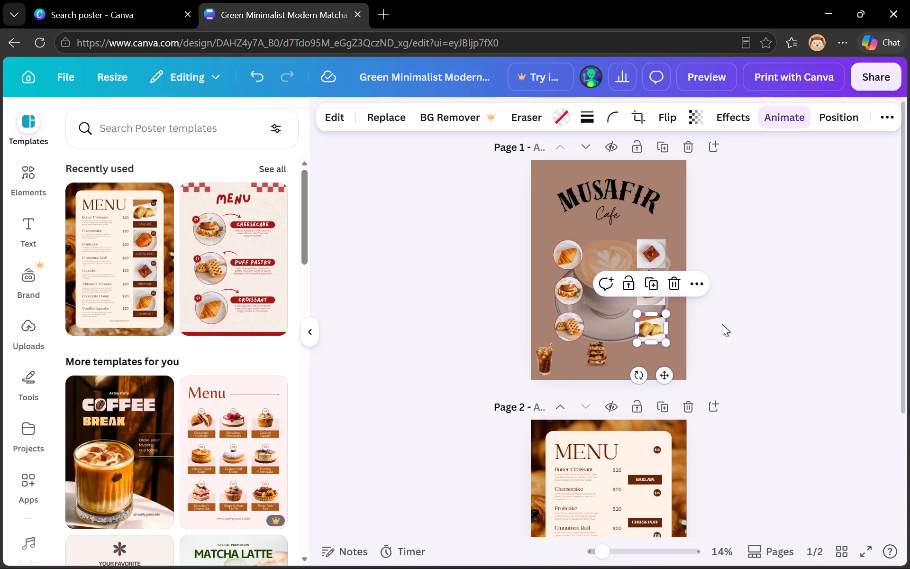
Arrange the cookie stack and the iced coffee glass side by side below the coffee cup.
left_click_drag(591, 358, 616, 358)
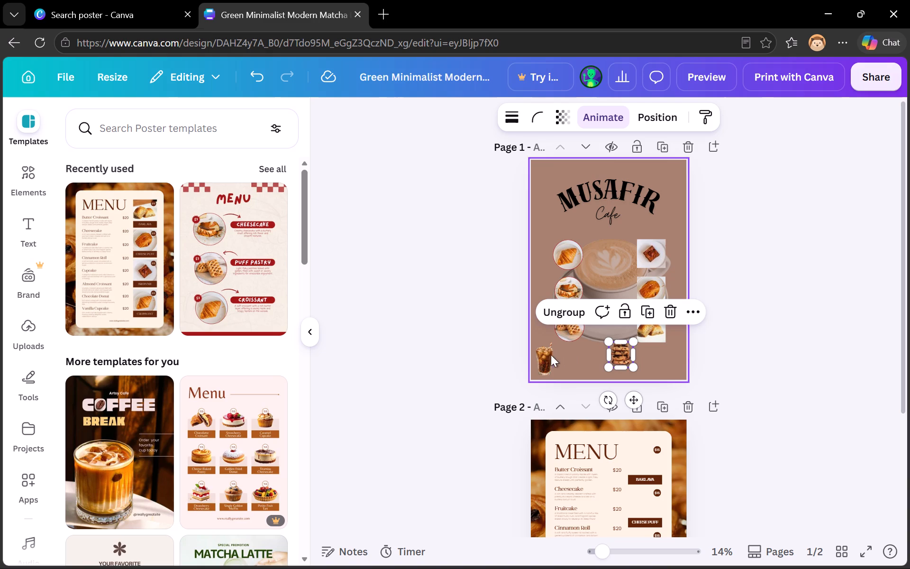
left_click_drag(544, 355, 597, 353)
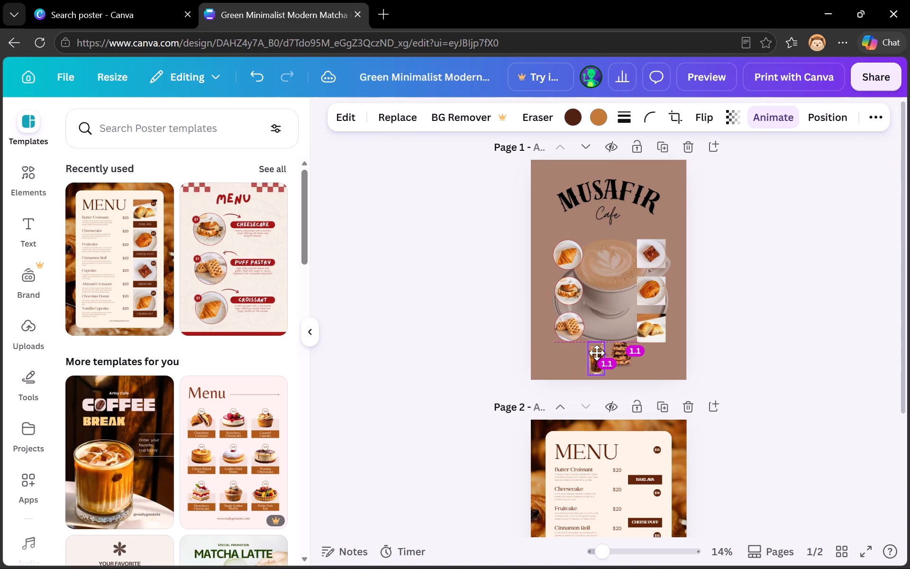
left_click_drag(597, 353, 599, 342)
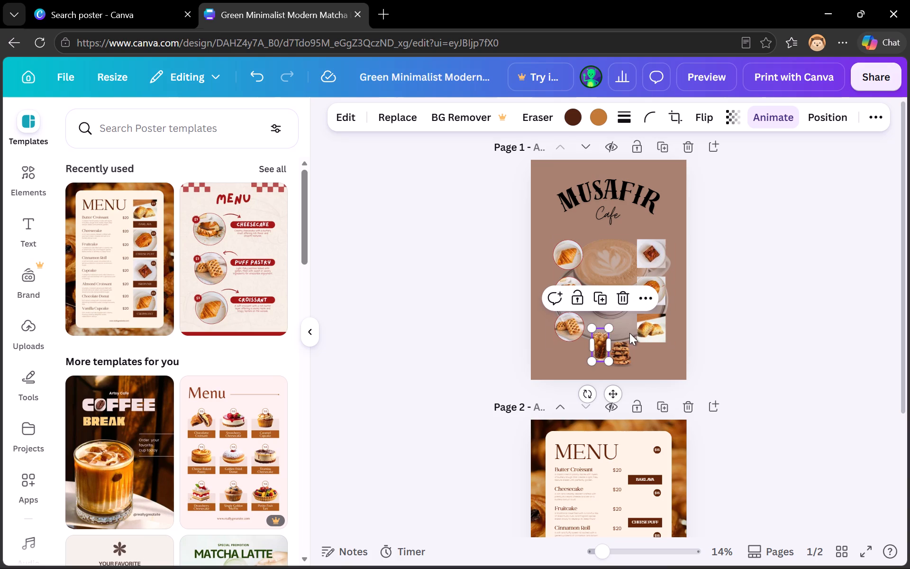
Delete the iced coffee glass and the cookie stack, including its leftover shadow, from the bottom of the poster.
left_click(623, 287)
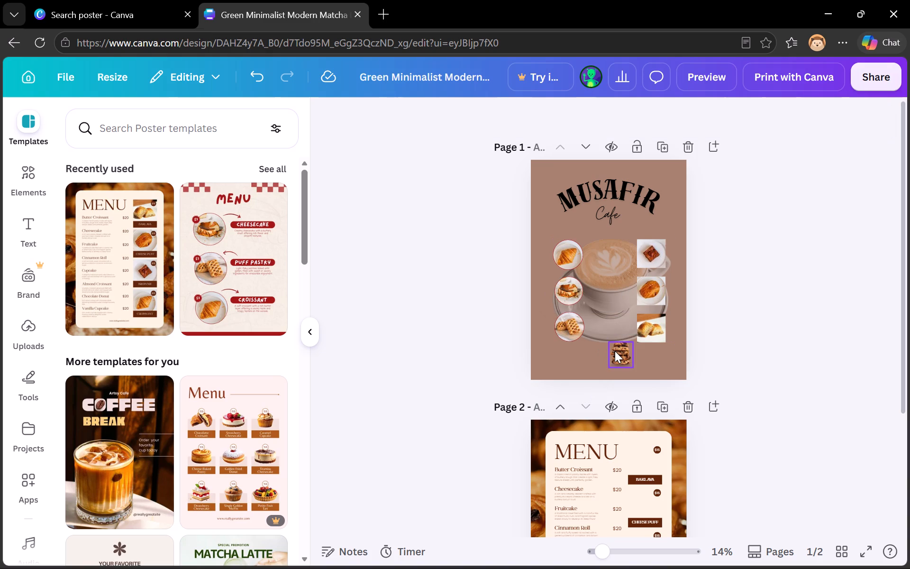
double_click(615, 351)
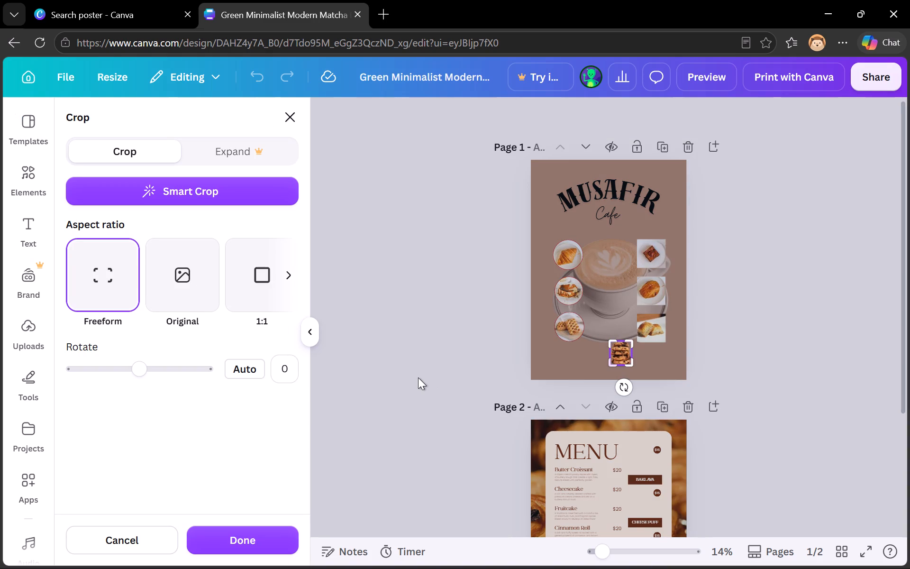
left_click(311, 332)
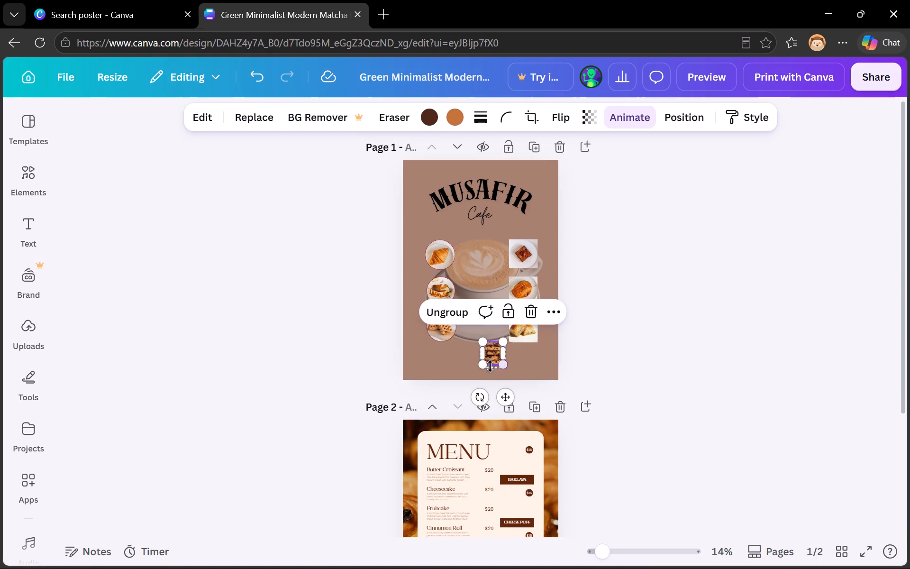
left_click(528, 306)
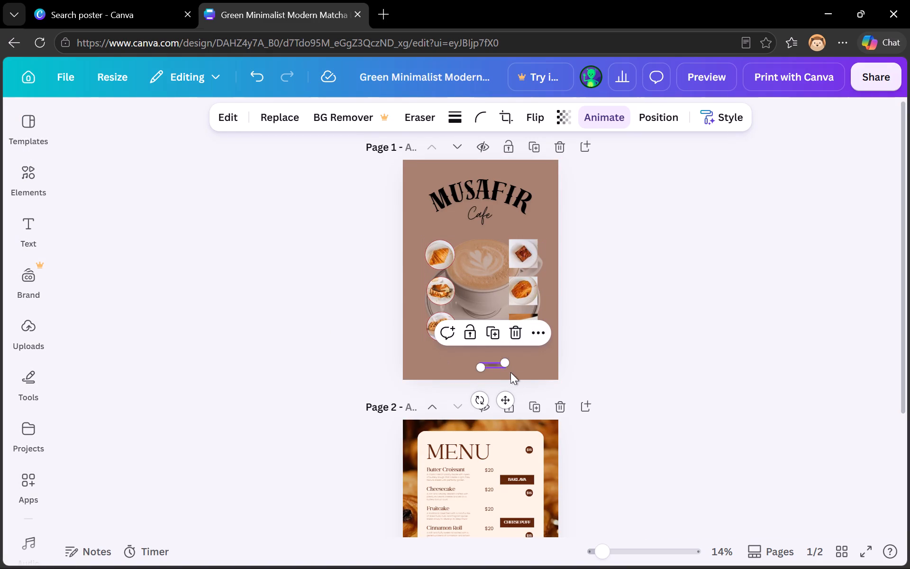
left_click(515, 370)
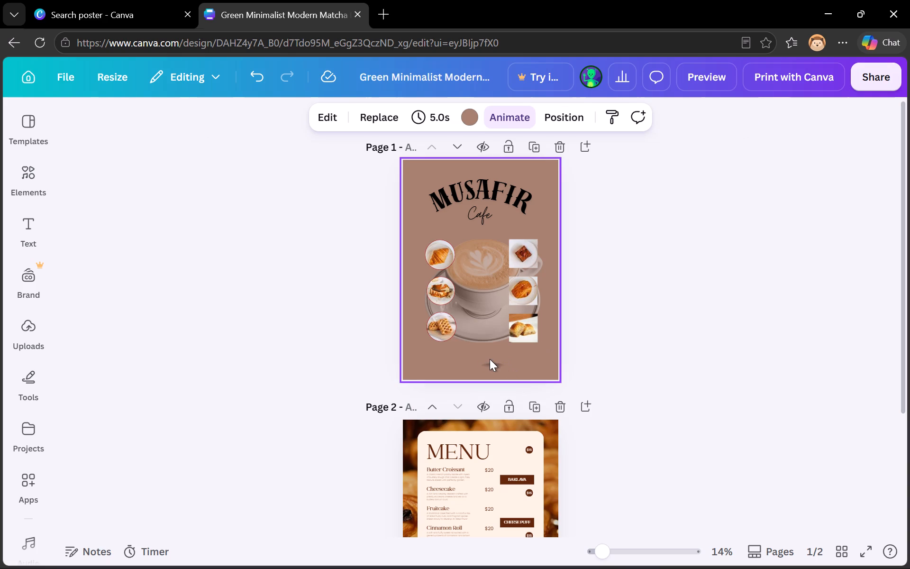
left_click(491, 364)
left_click(513, 336)
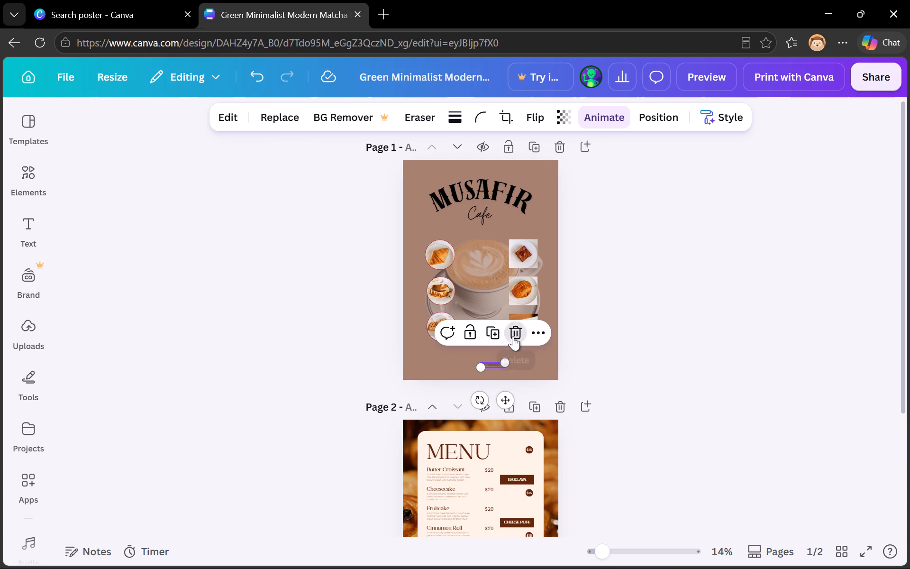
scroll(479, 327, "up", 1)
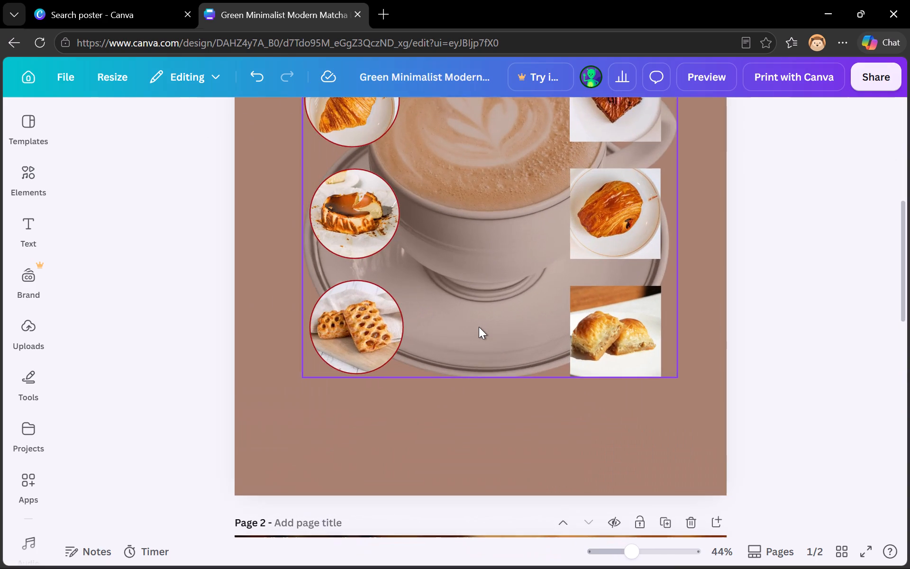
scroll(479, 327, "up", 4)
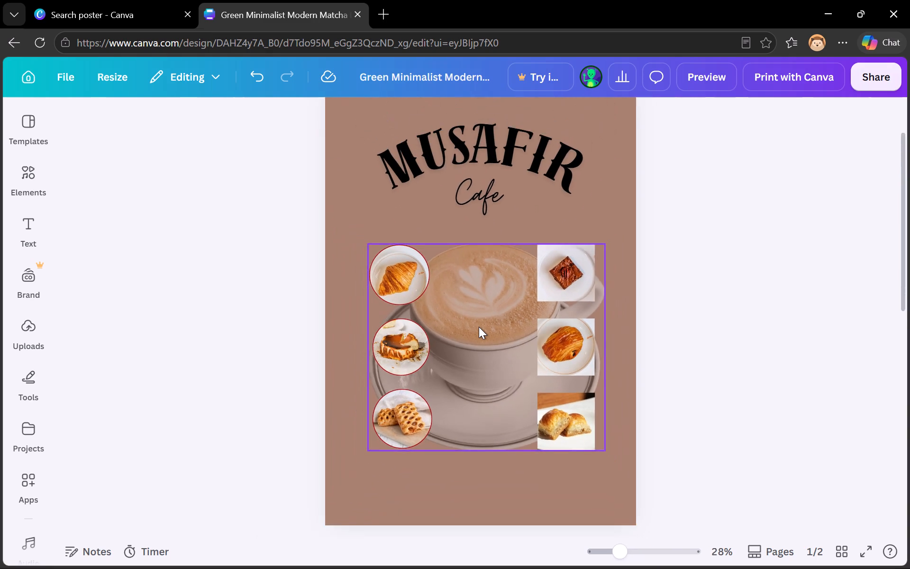
Change the background colour of the Musafir Cafe poster on page 1 to the light cream already used in the design.
left_click(604, 135)
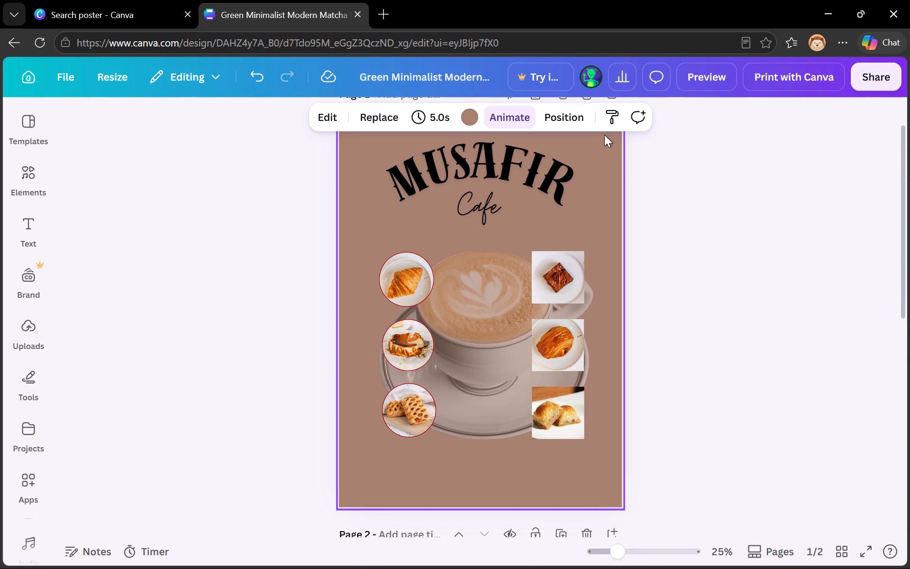
left_click(468, 114)
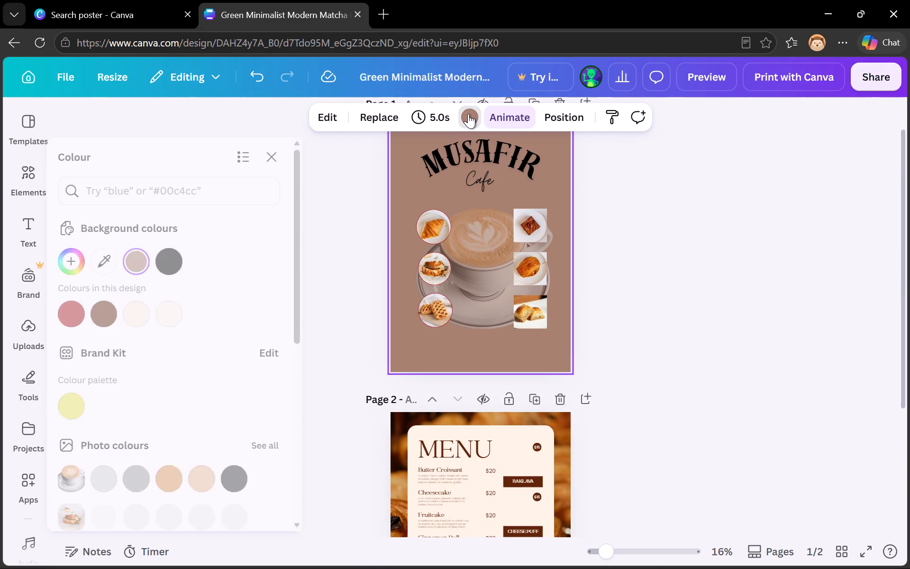
left_click(141, 314)
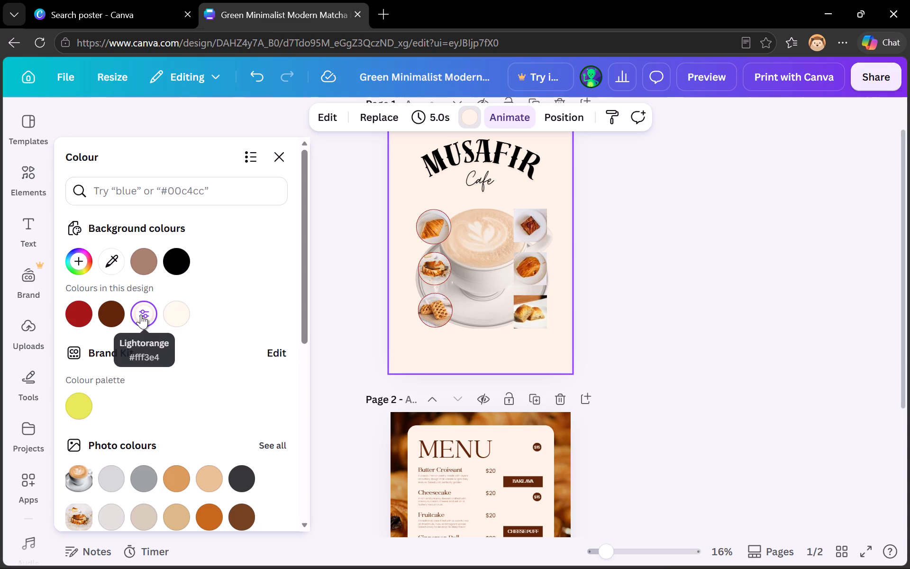
left_click(336, 175)
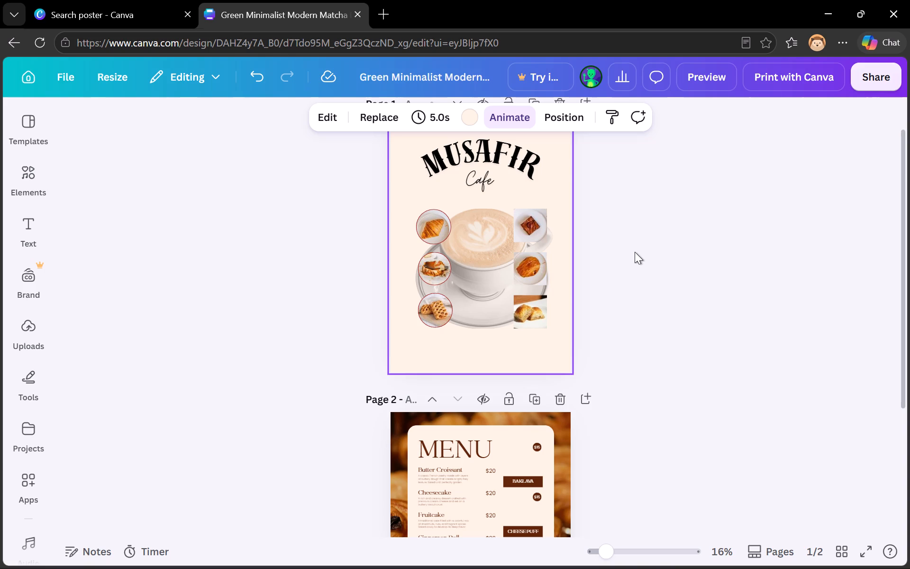
Lock page 1 with the Musafir Cafe poster.
scroll(635, 252, "down", 2)
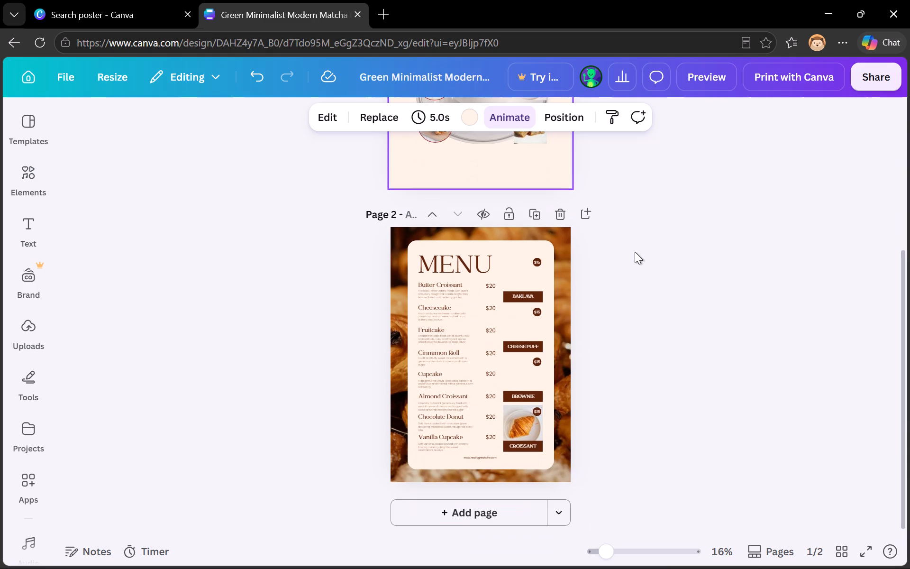
scroll(635, 252, "down", 1)
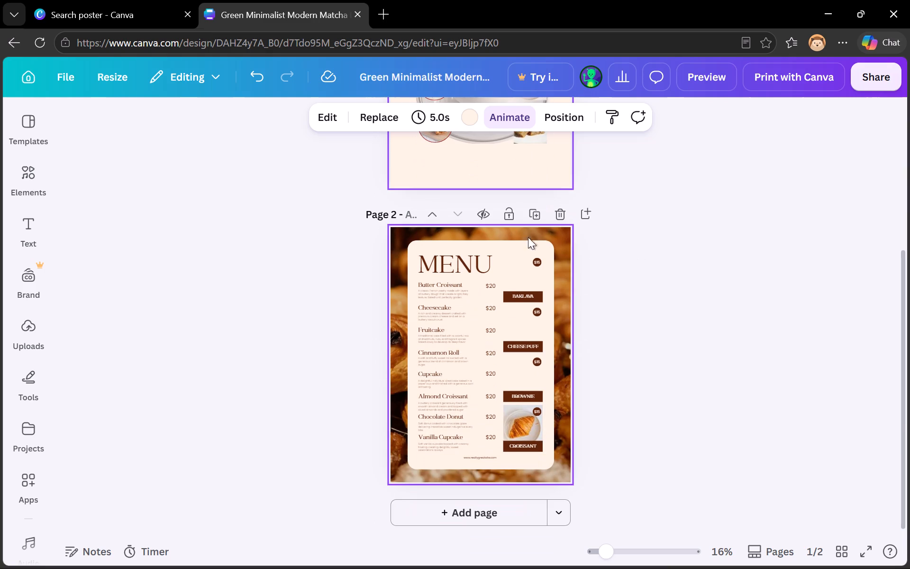
scroll(510, 236, "up", 7)
left_click(505, 140)
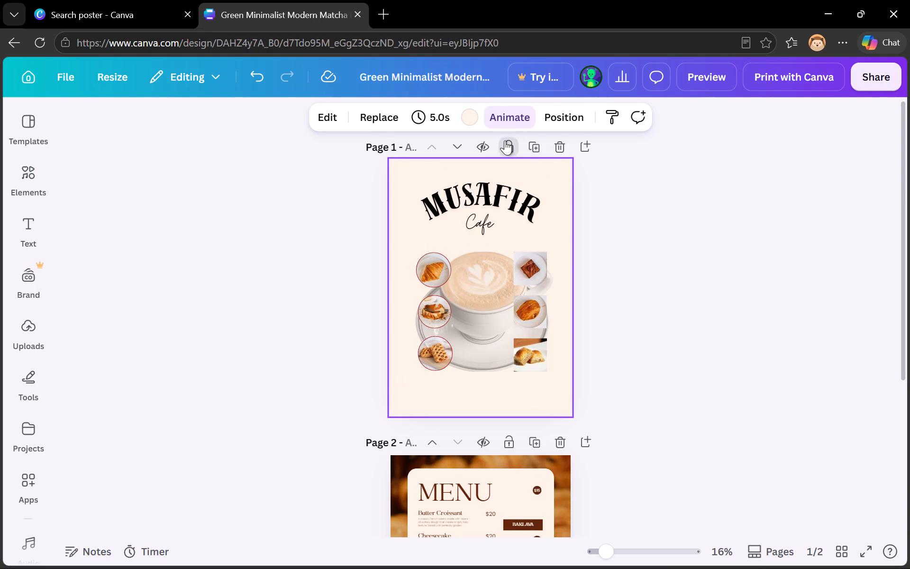
left_click(675, 265)
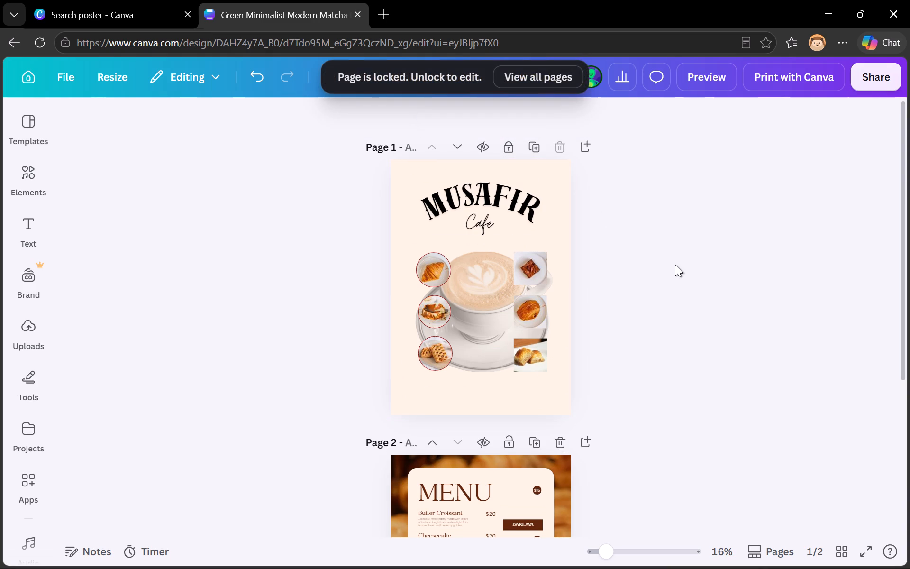
Delete the rounded cream panel behind the menu text on page 2.
scroll(675, 265, "down", 3)
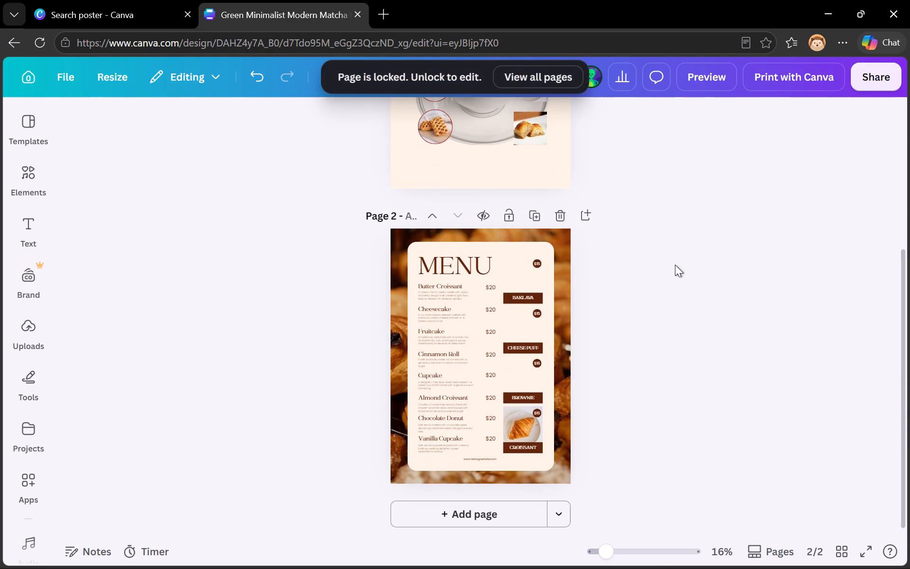
left_click(523, 266)
left_click(510, 211)
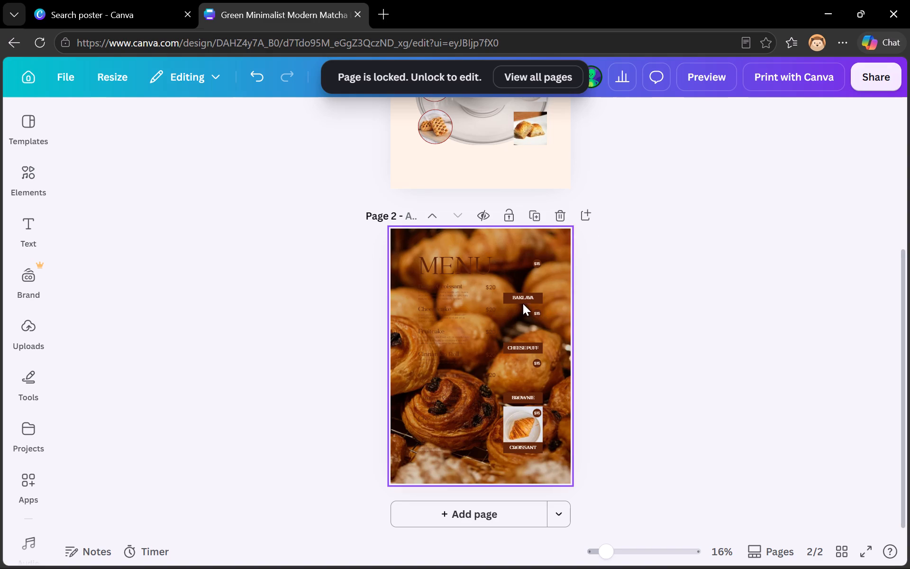
Capture a rectangular screen snip of the page 1 poster from title to cup, and copy it in Snipping Tool.
scroll(637, 309, "up", 5)
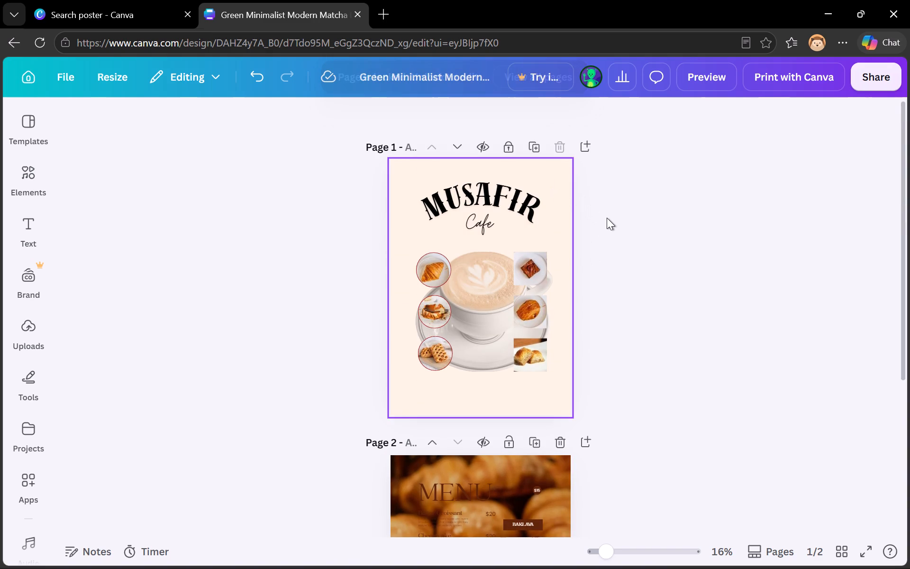
key("shift+super+s")
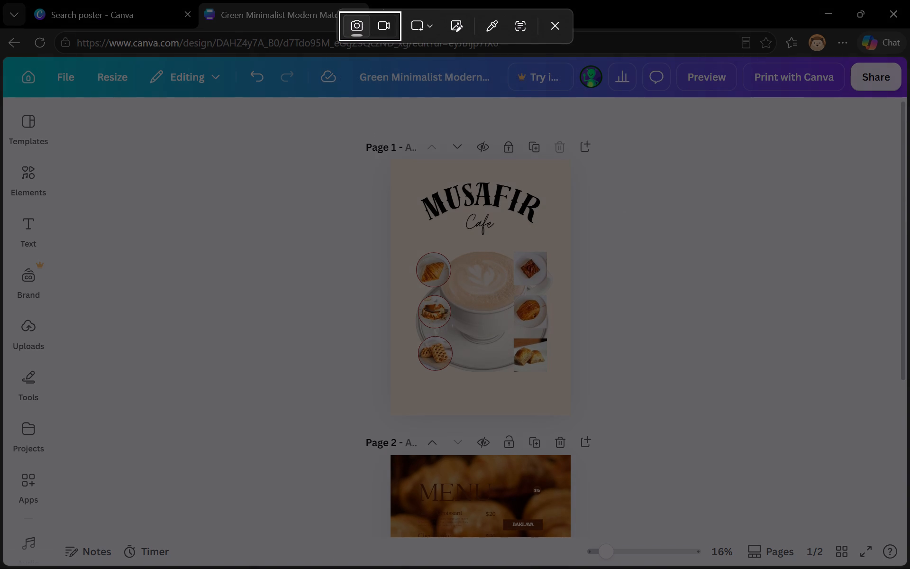
left_click_drag(406, 170, 487, 260)
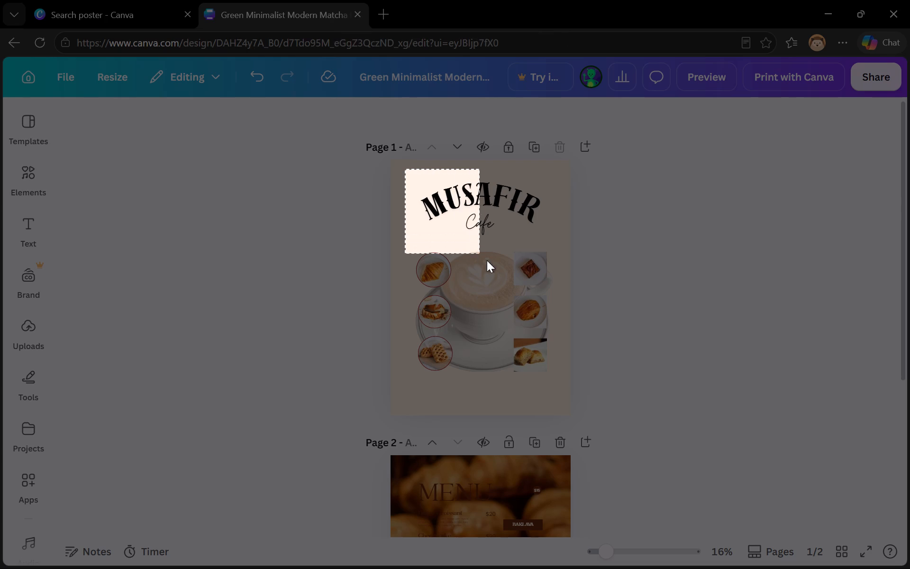
left_click_drag(487, 260, 561, 390)
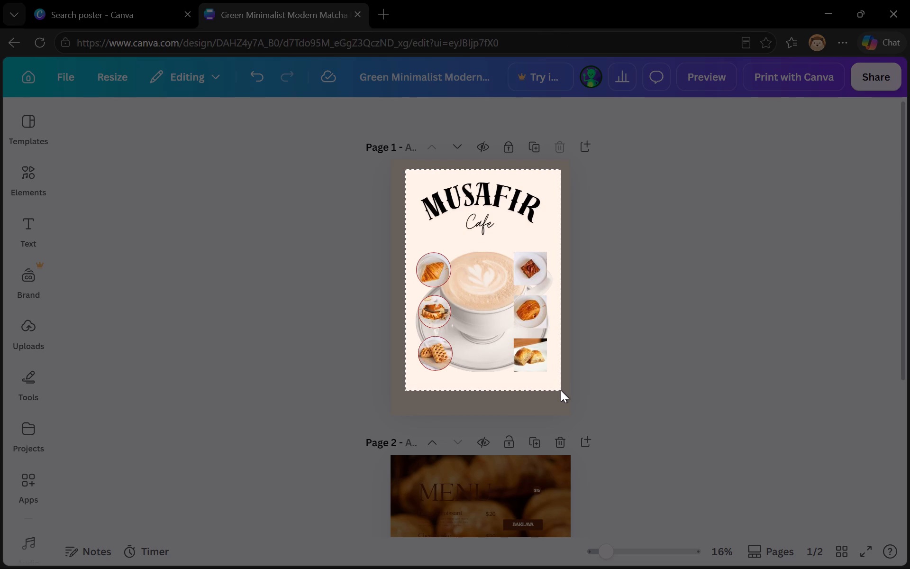
left_click_drag(561, 390, 563, 394)
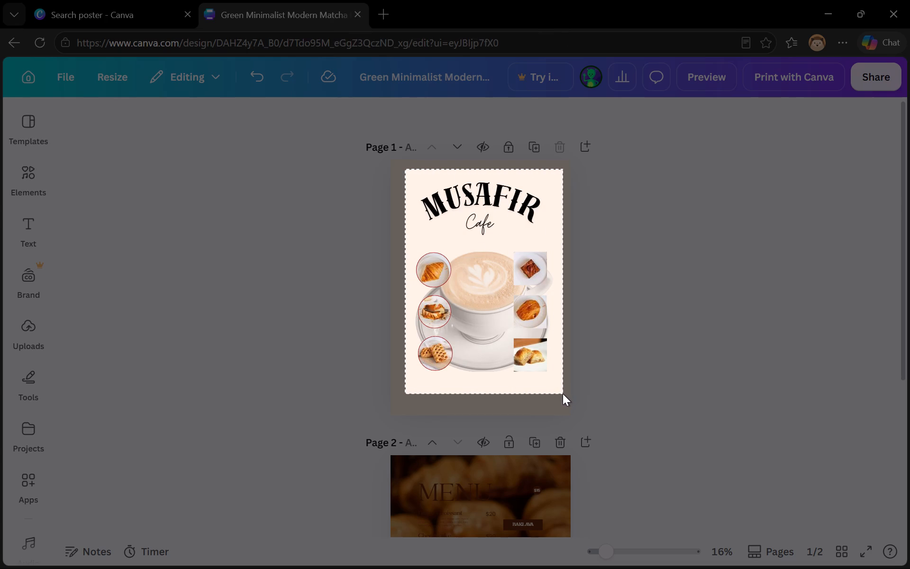
left_click_drag(563, 394, 561, 393)
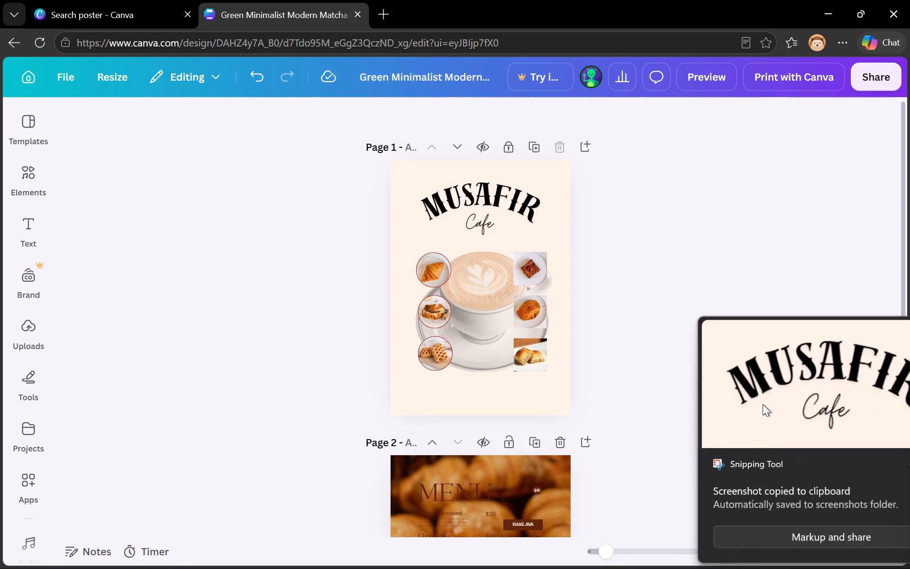
left_click(767, 402)
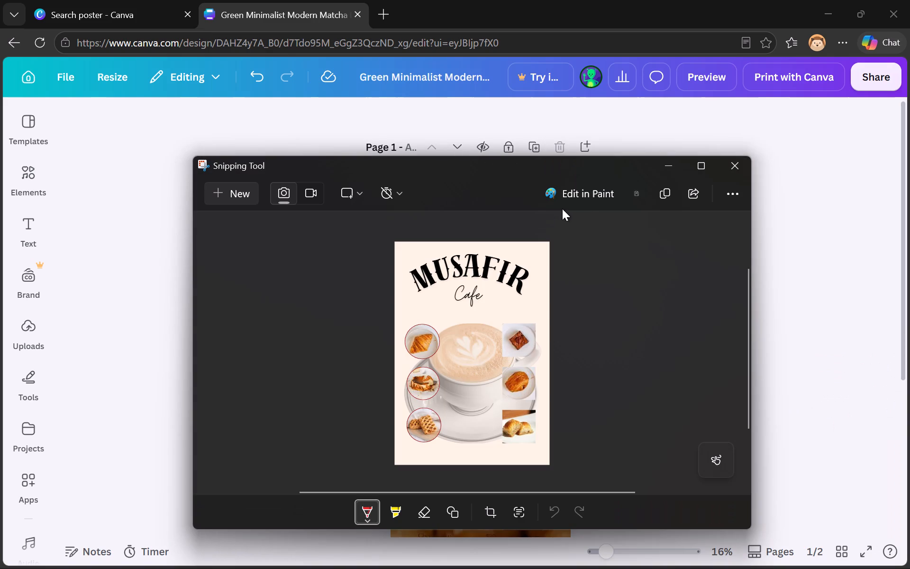
left_click(673, 191)
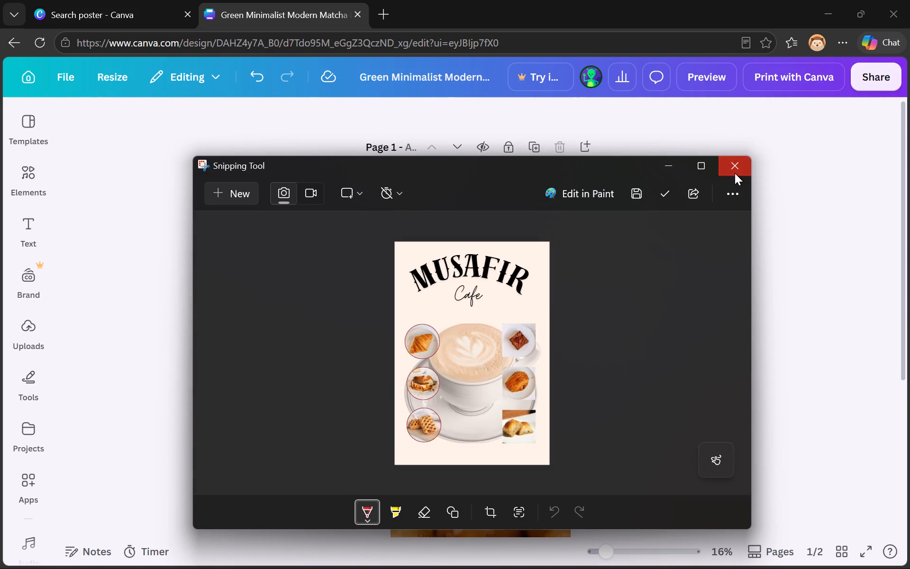
left_click(735, 173)
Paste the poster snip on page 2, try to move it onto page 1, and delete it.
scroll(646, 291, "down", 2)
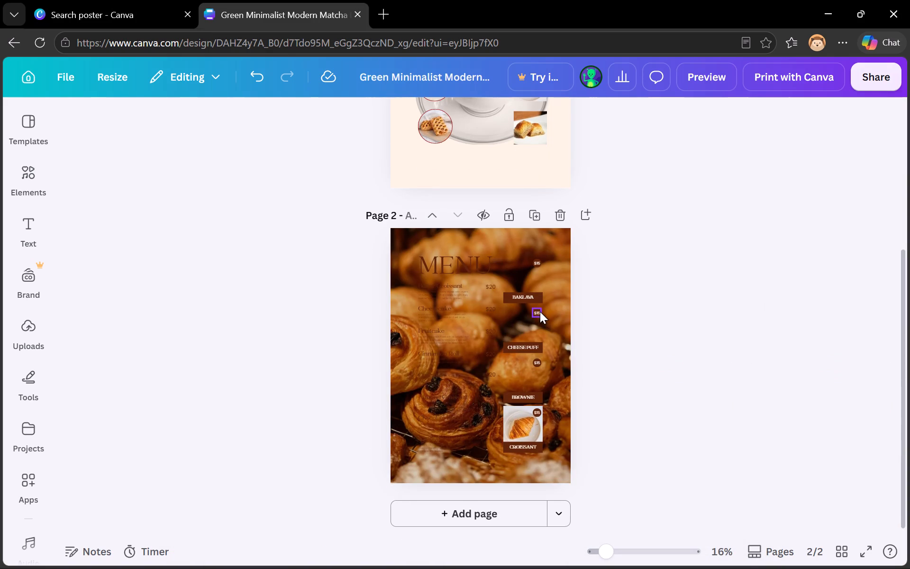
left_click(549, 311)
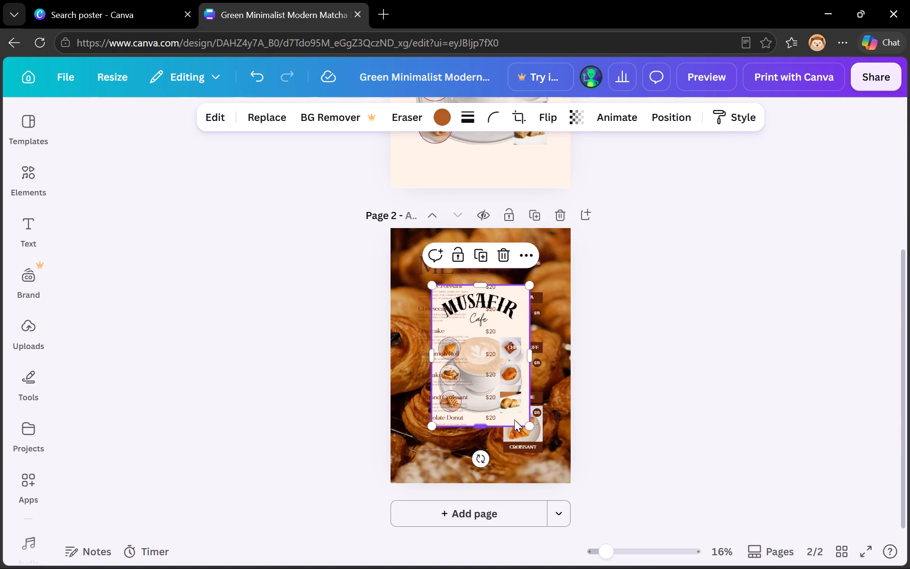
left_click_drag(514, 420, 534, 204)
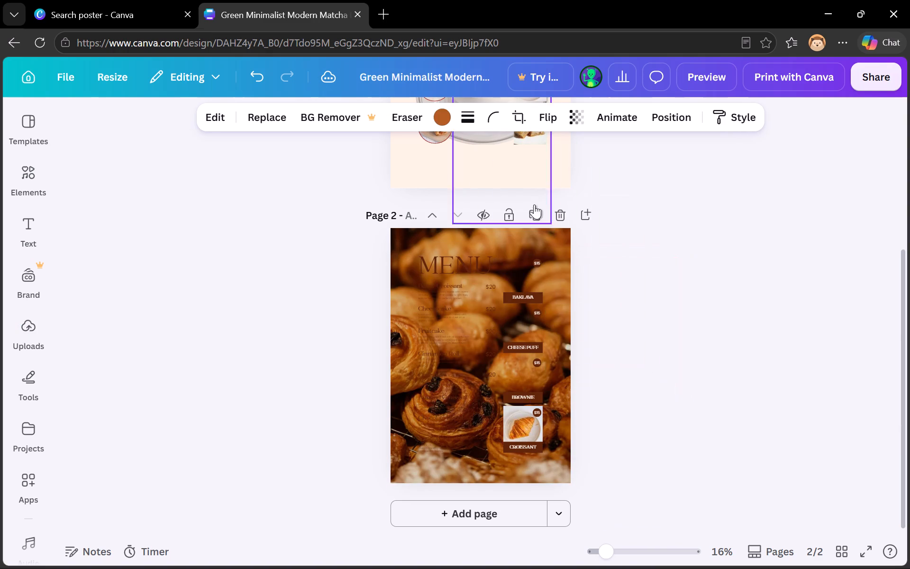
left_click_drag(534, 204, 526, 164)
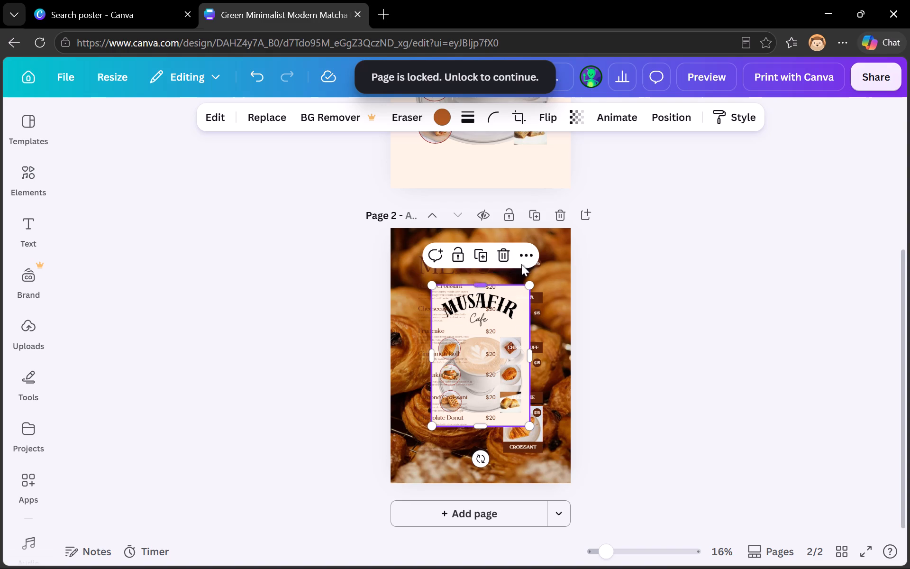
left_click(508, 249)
Delete the MENU heading, item texts, prices, labels and croissant photo together from page 2.
left_click_drag(405, 247, 550, 456)
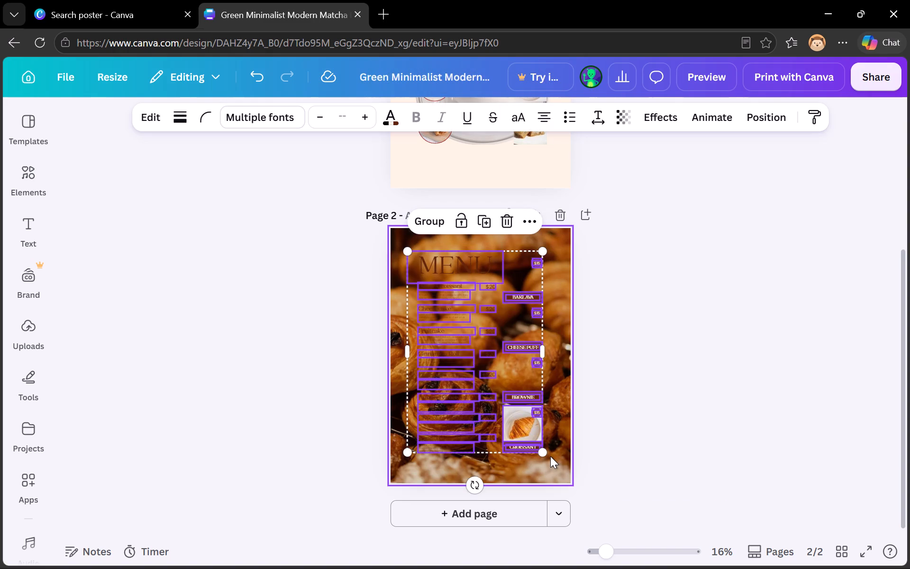
key("BackSpace")
Paste the poster snip onto page 2, enlarge it over most of the page and centre it on the pastry background.
left_click(518, 407)
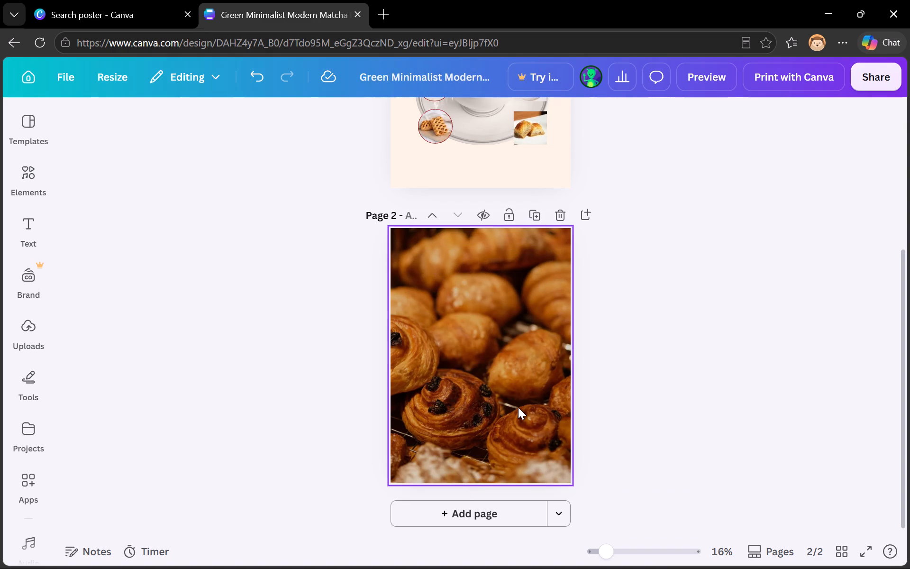
key("ctrl+v")
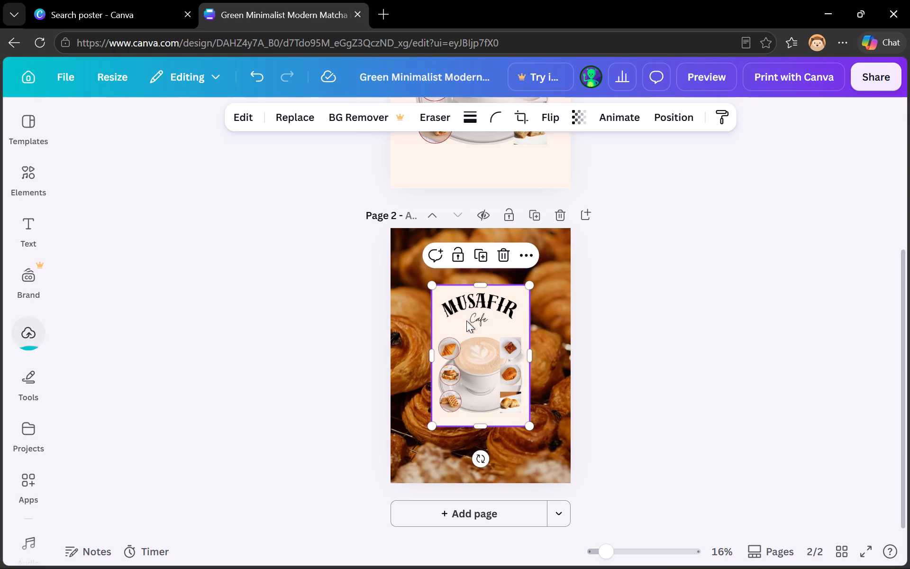
left_click_drag(466, 318, 447, 284)
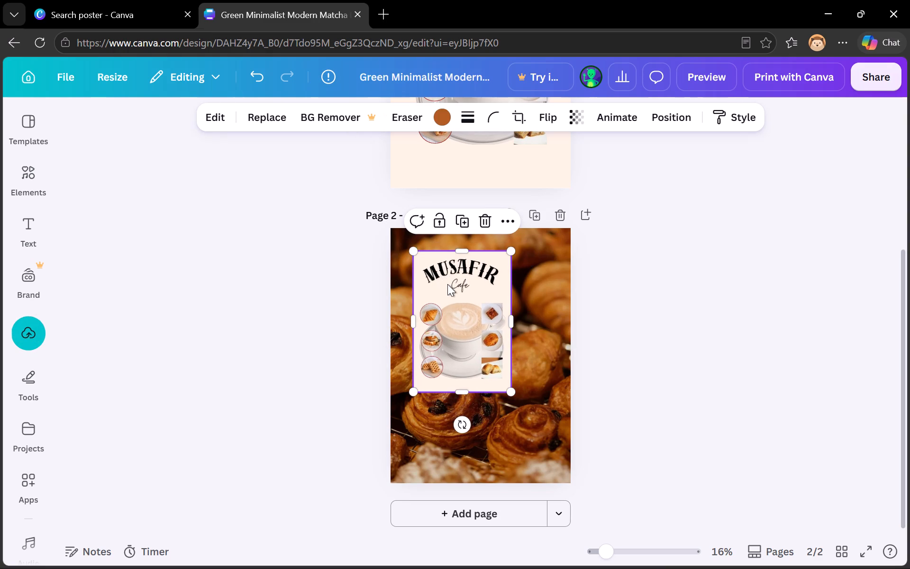
left_click_drag(511, 388, 544, 425)
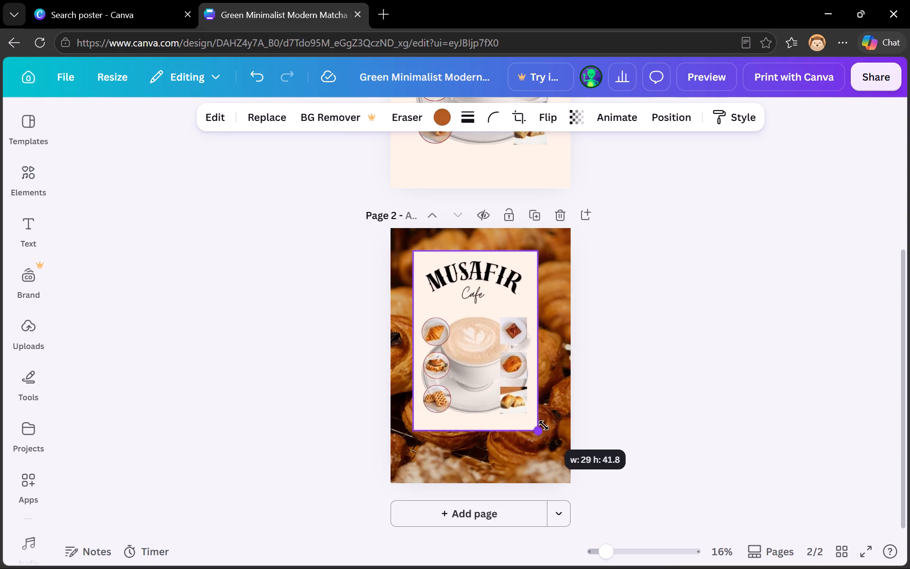
left_click_drag(544, 425, 552, 455)
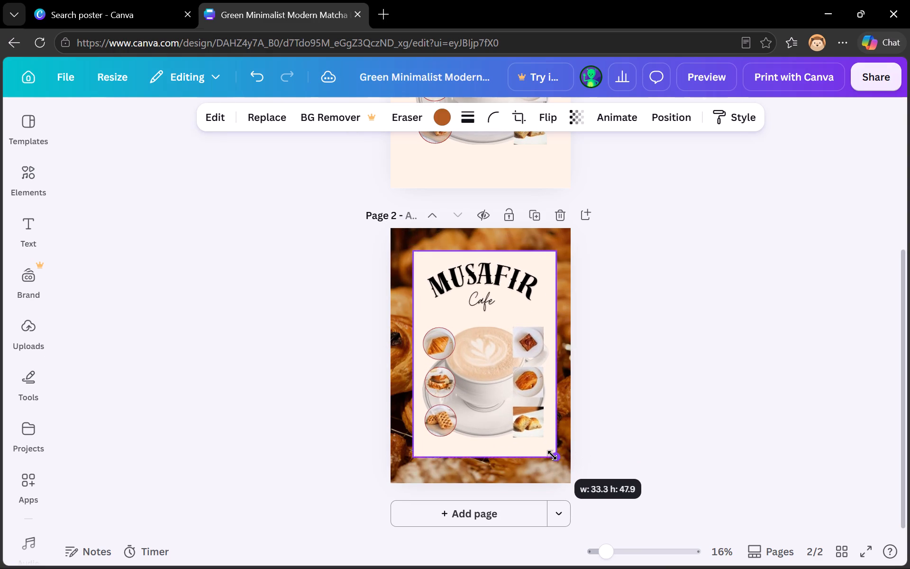
left_click_drag(552, 455, 542, 467)
left_click(612, 418)
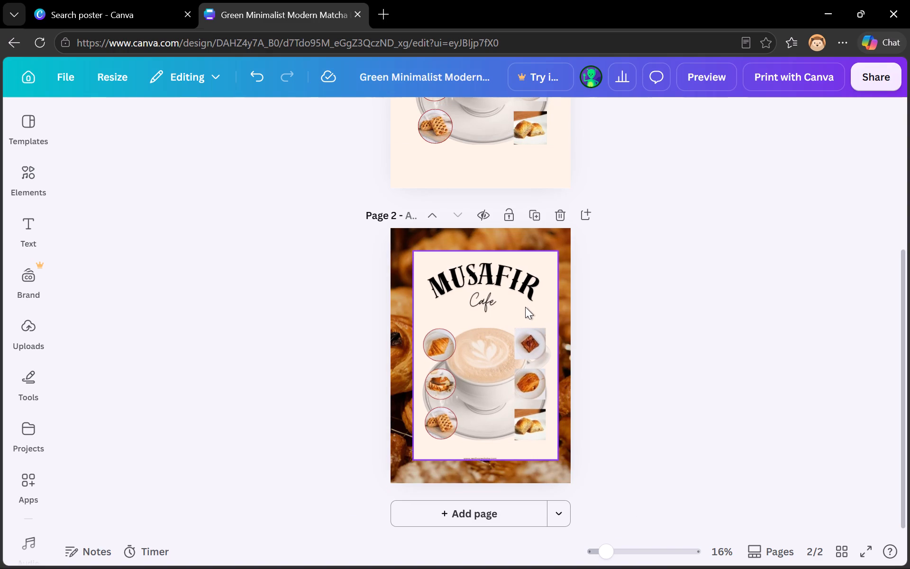
left_click_drag(526, 307, 521, 312)
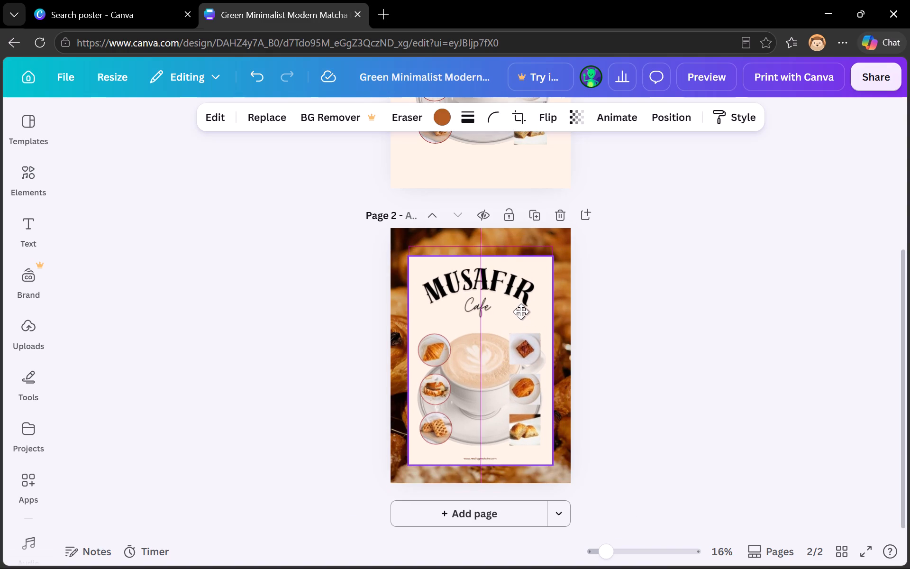
left_click_drag(521, 312, 521, 304)
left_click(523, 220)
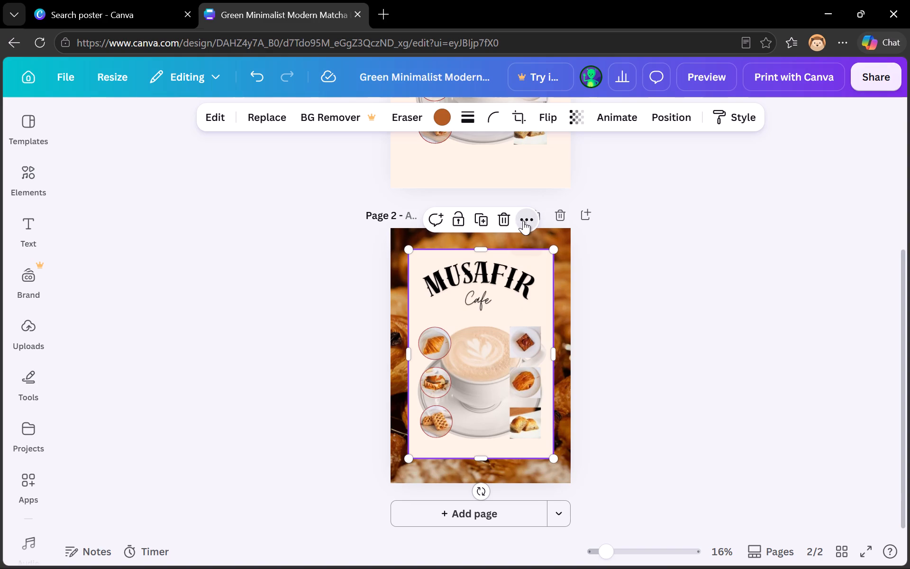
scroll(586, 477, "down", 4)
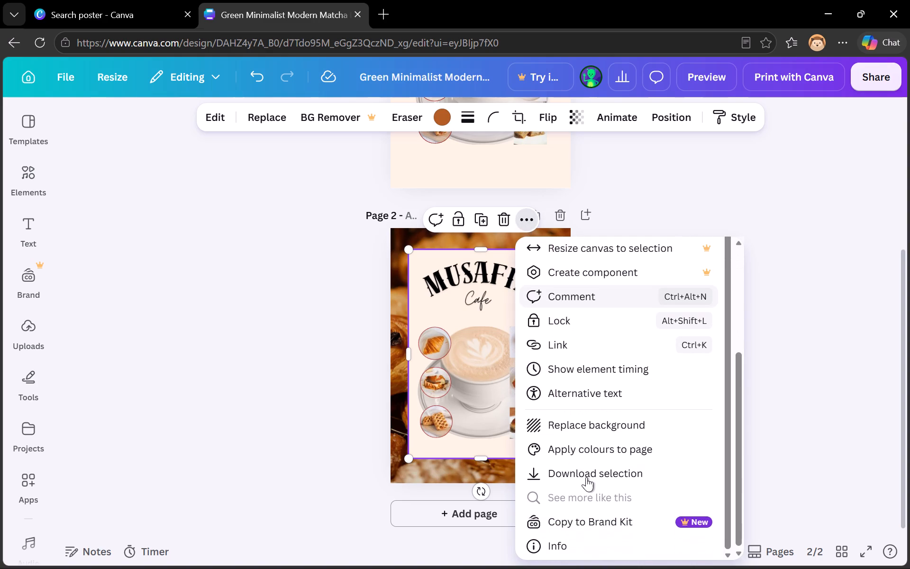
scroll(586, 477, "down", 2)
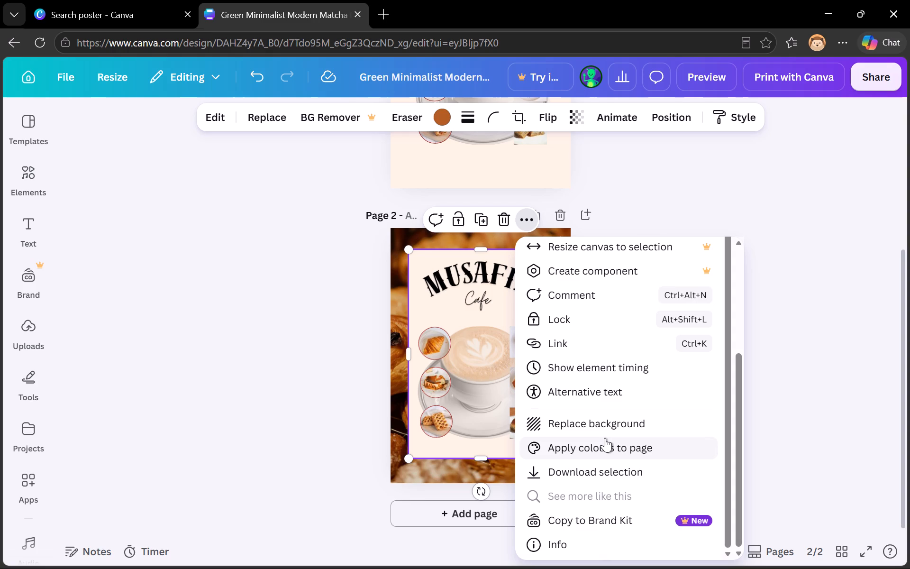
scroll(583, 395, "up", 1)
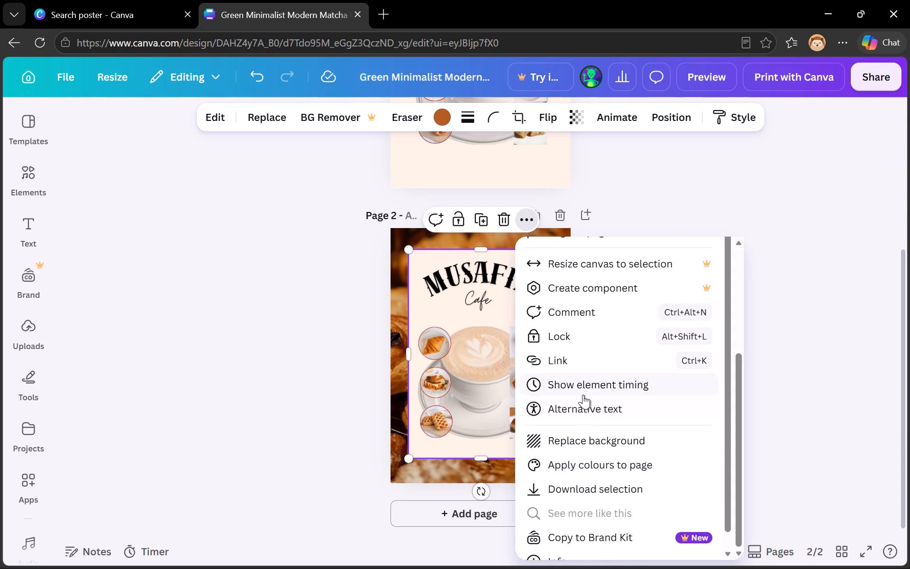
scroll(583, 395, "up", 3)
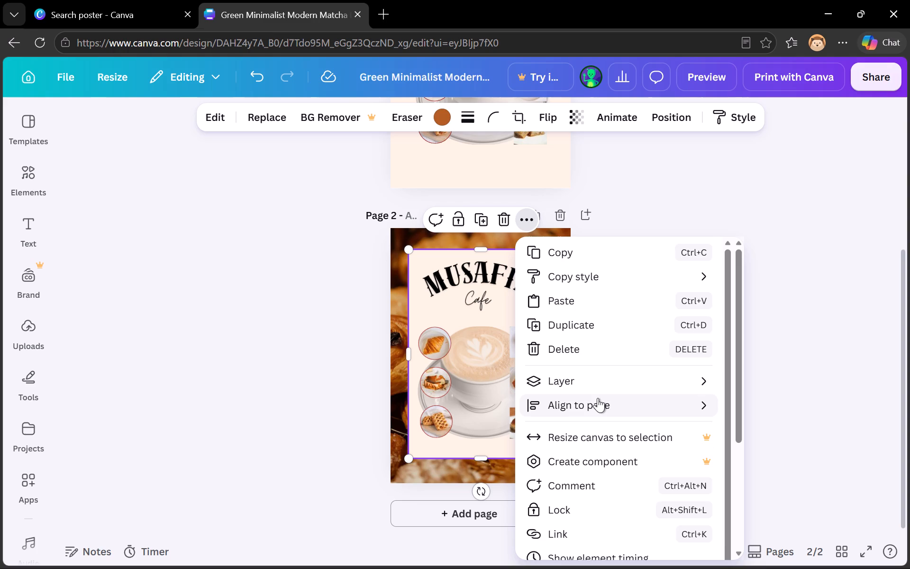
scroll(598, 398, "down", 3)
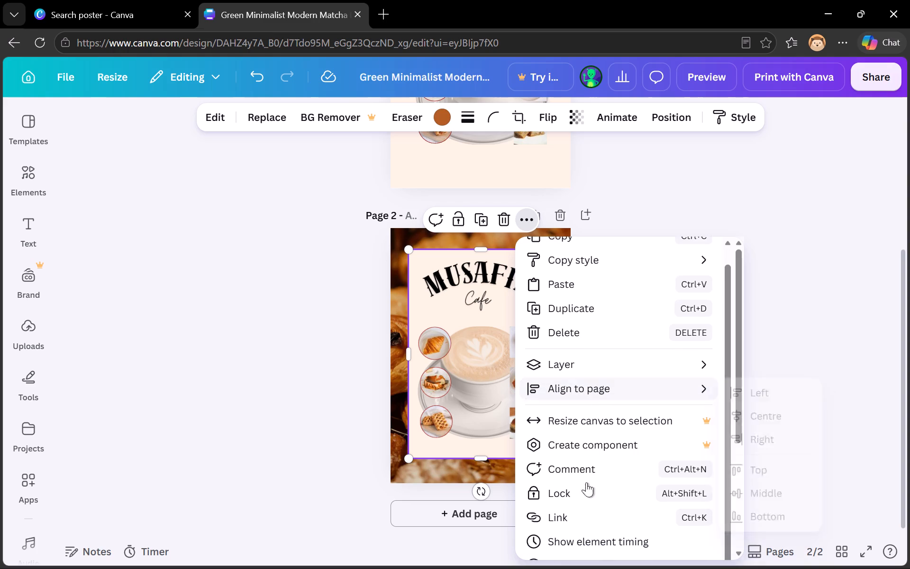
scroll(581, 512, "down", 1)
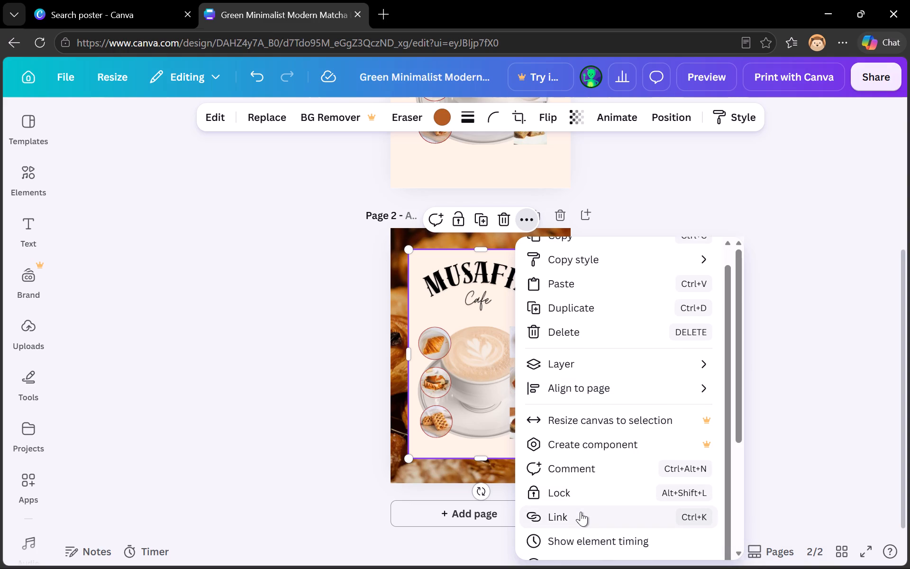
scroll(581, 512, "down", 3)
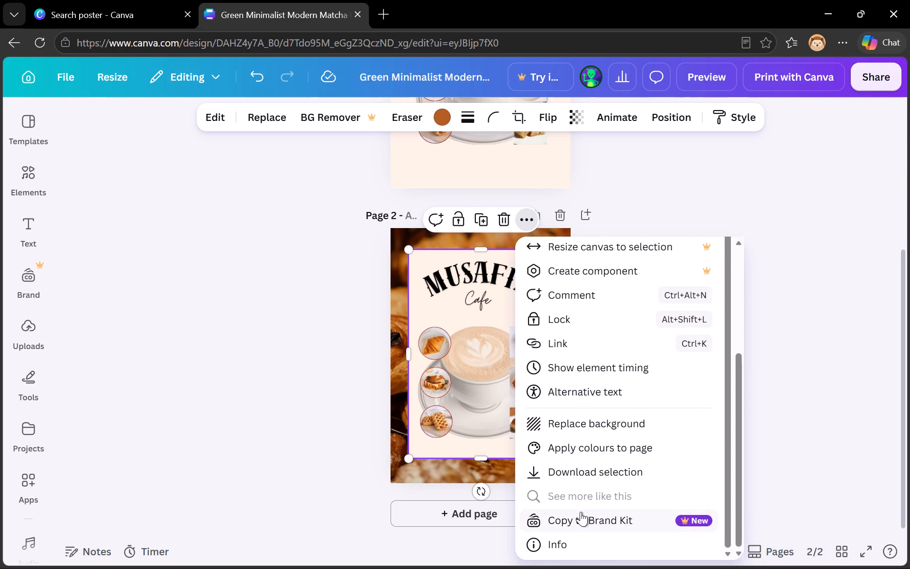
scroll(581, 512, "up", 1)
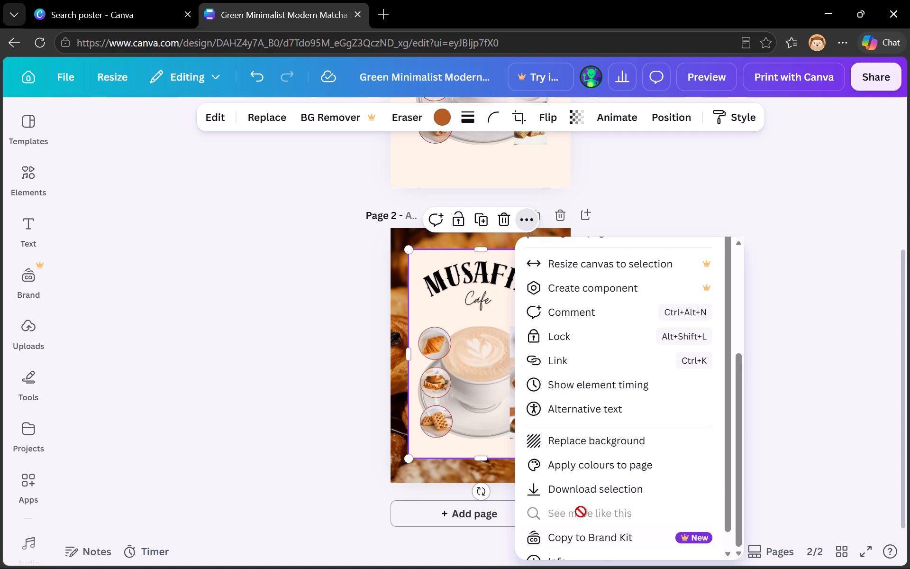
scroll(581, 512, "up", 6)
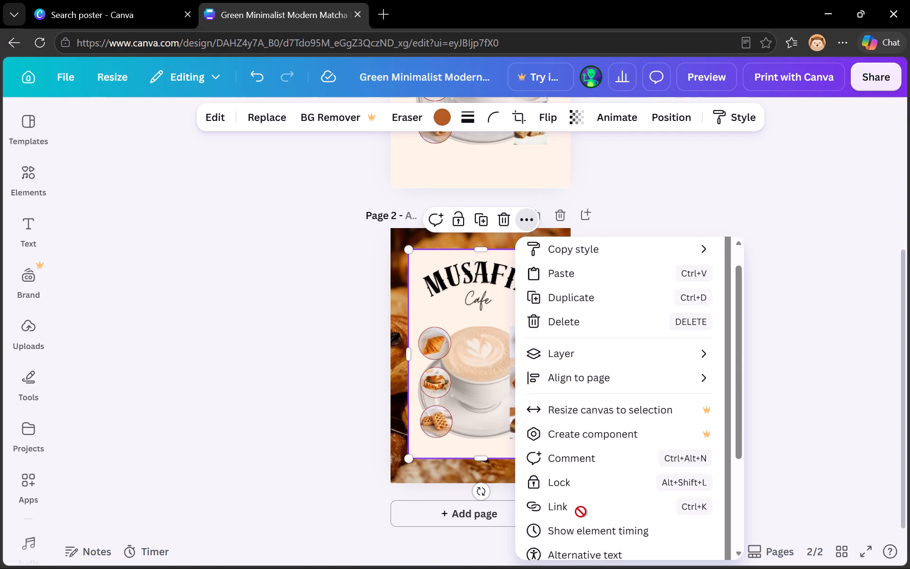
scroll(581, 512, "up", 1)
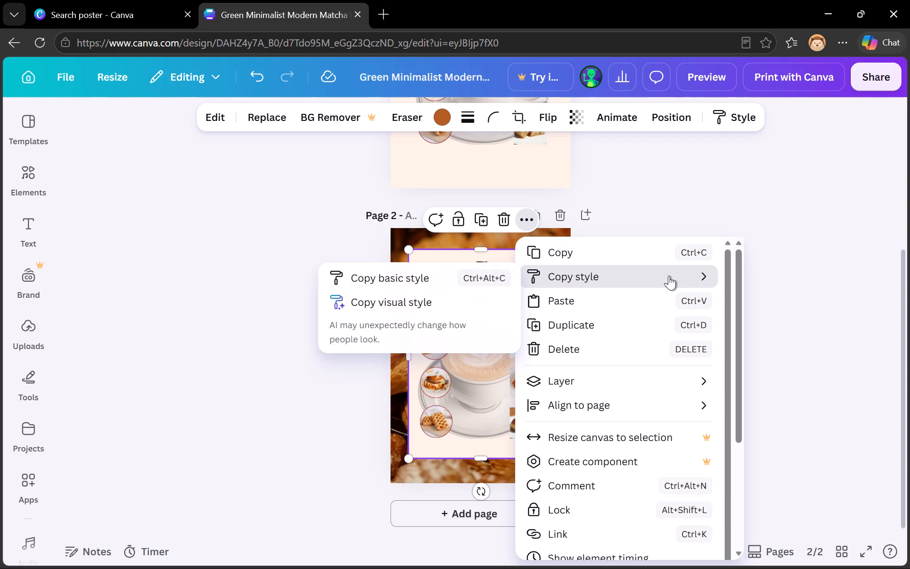
Round the corners of the pasted poster snip on page 2, setting corner rounding to about 74.
left_click(496, 114)
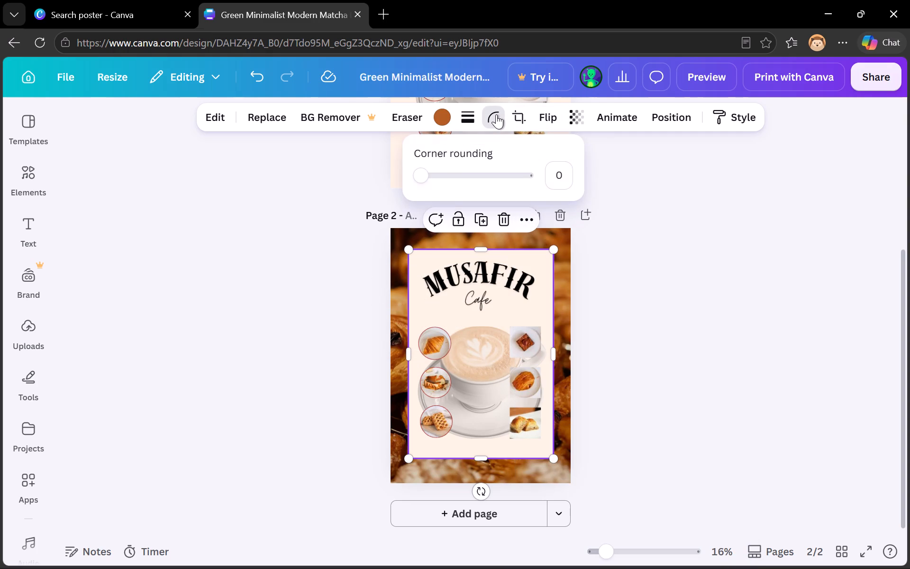
left_click_drag(427, 170, 479, 188)
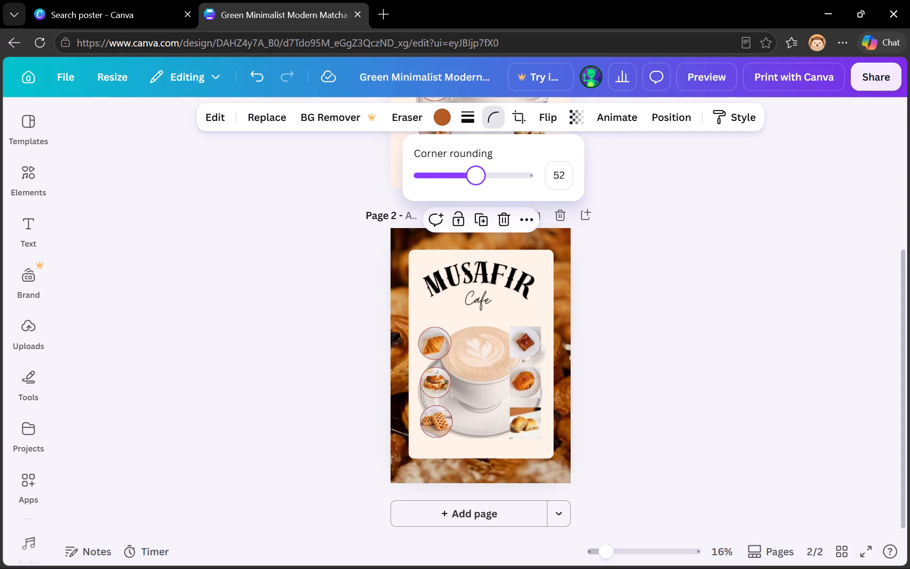
left_click_drag(479, 188, 519, 208)
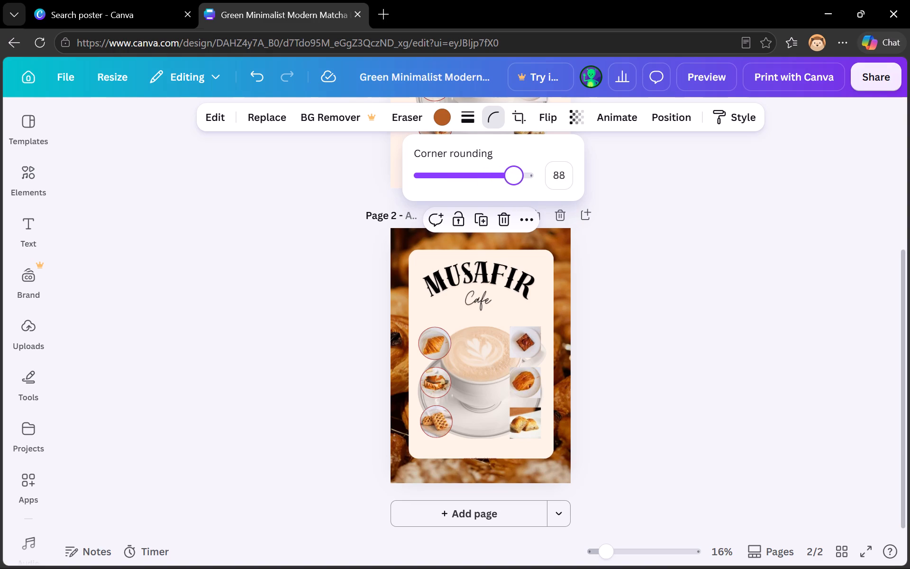
left_click_drag(519, 208, 496, 227)
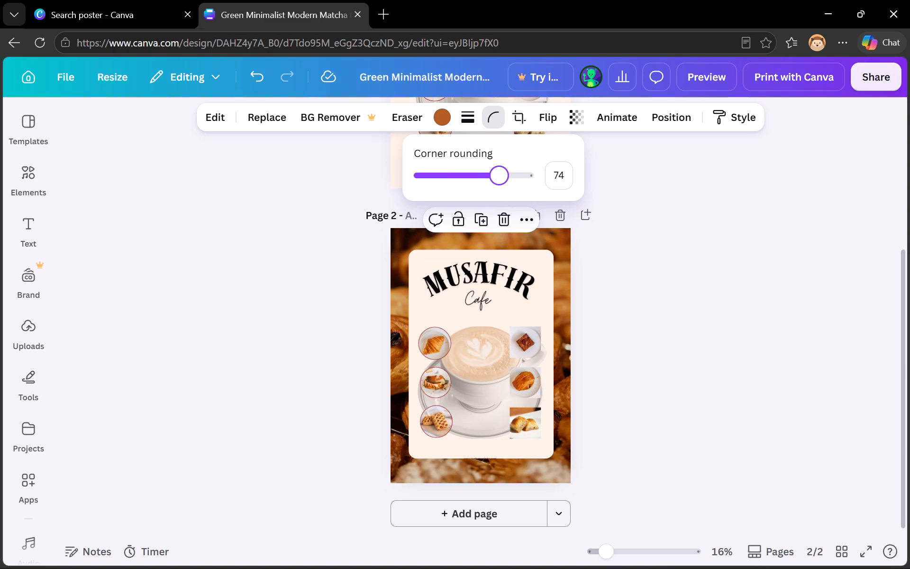
left_click_drag(496, 227, 500, 233)
left_click(694, 246)
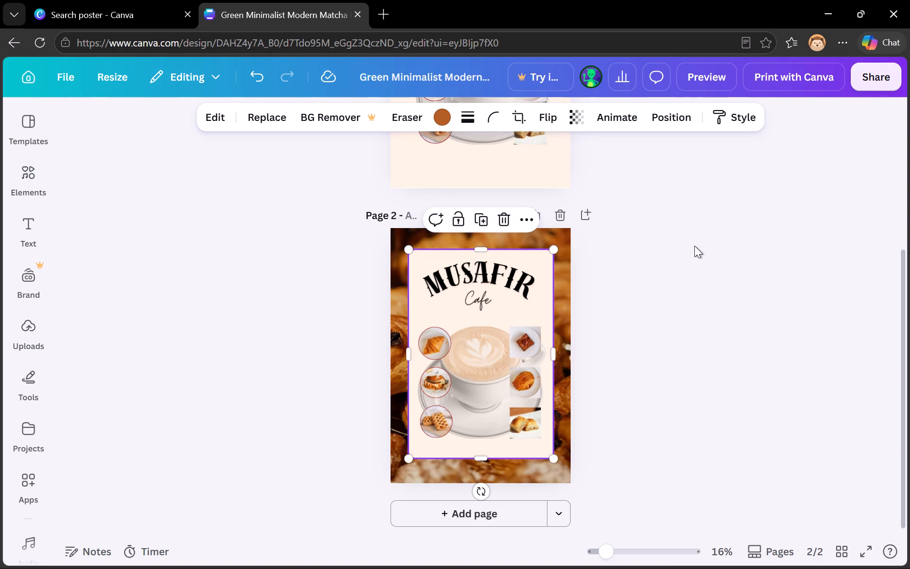
Enlarge the rounded poster snip on page 2 slightly, recentre it on the pastry background and deselect it.
left_click_drag(555, 456, 567, 467)
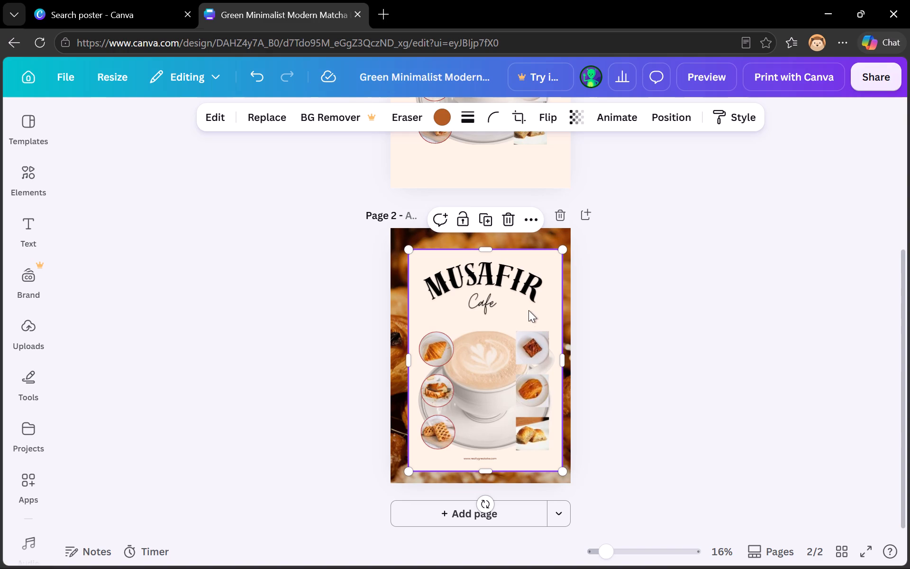
left_click(517, 308)
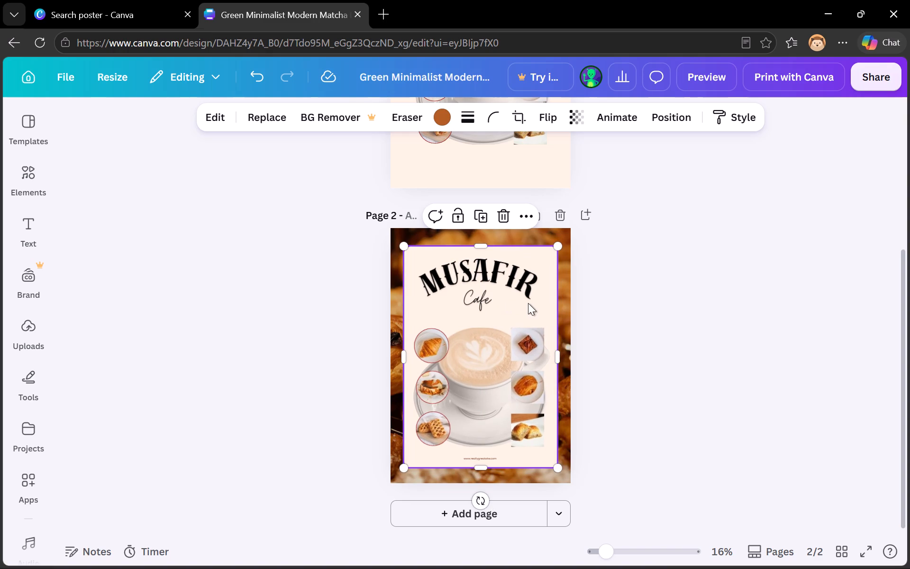
left_click(520, 305)
left_click(660, 298)
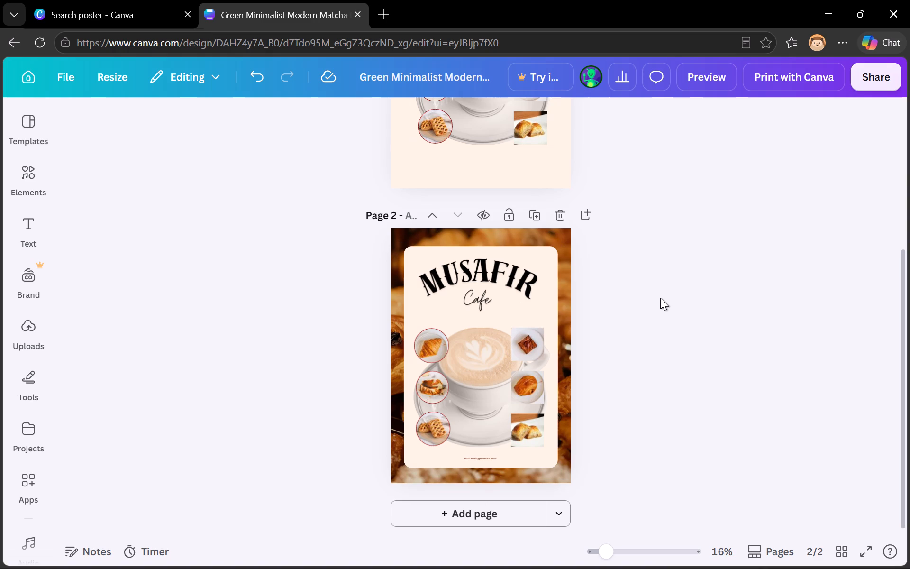
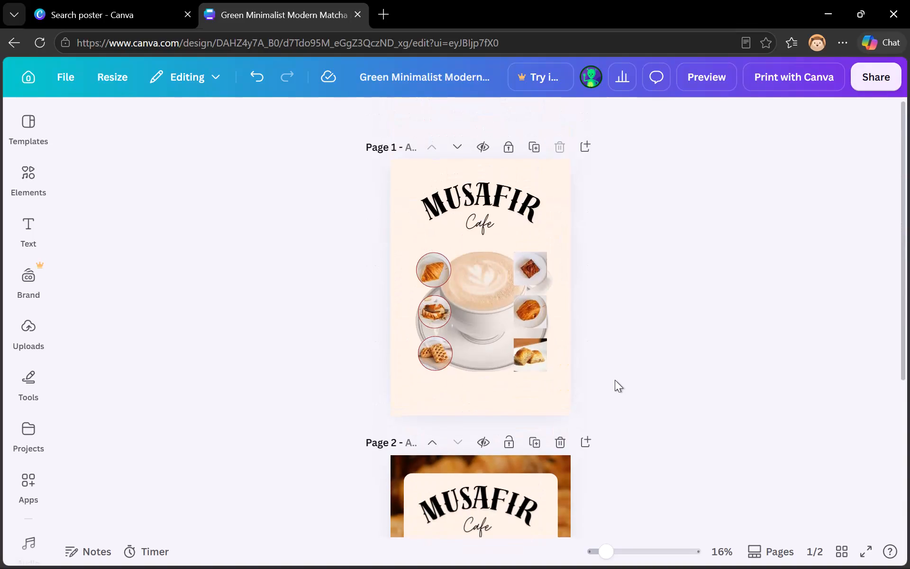
Review the page 1 poster and browse the suggested poster templates for a further design.
scroll(615, 380, "up", 1)
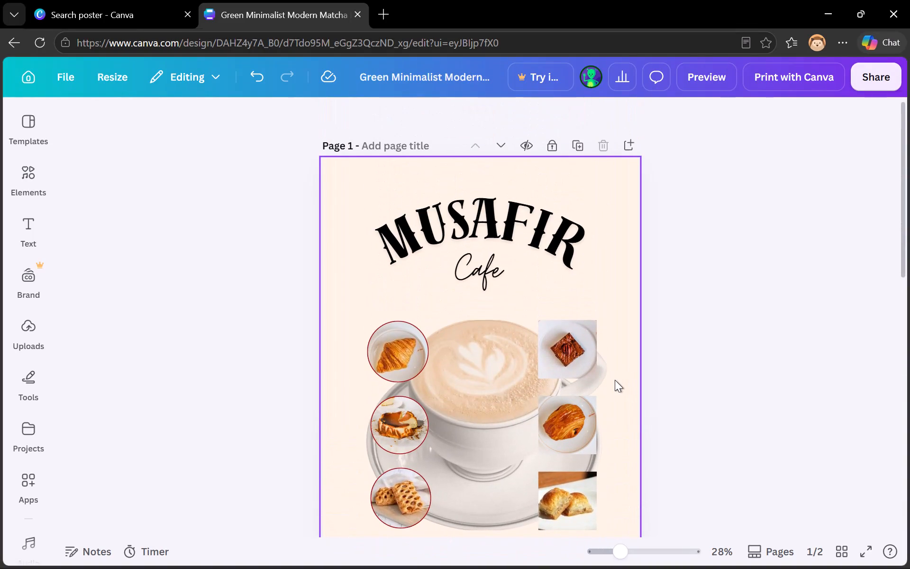
scroll(615, 380, "up", 1)
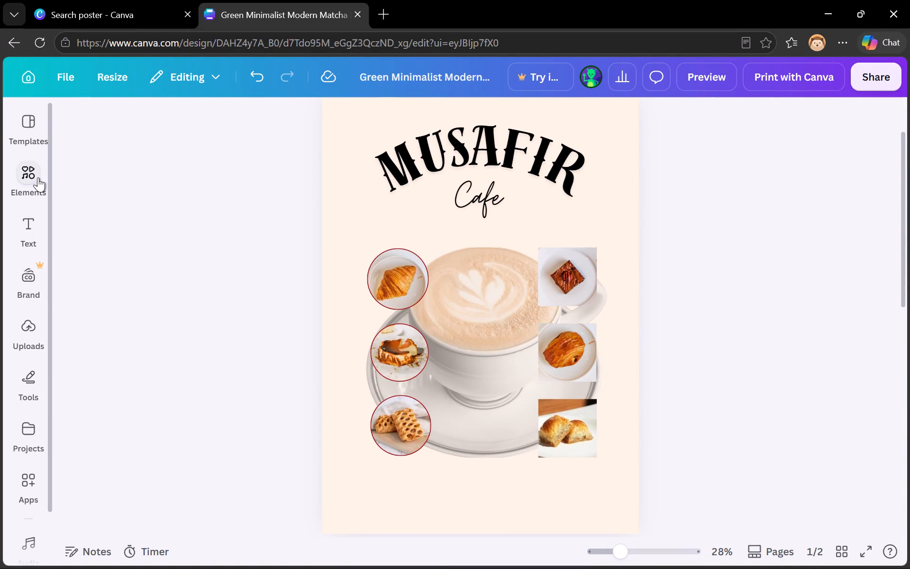
left_click(44, 126)
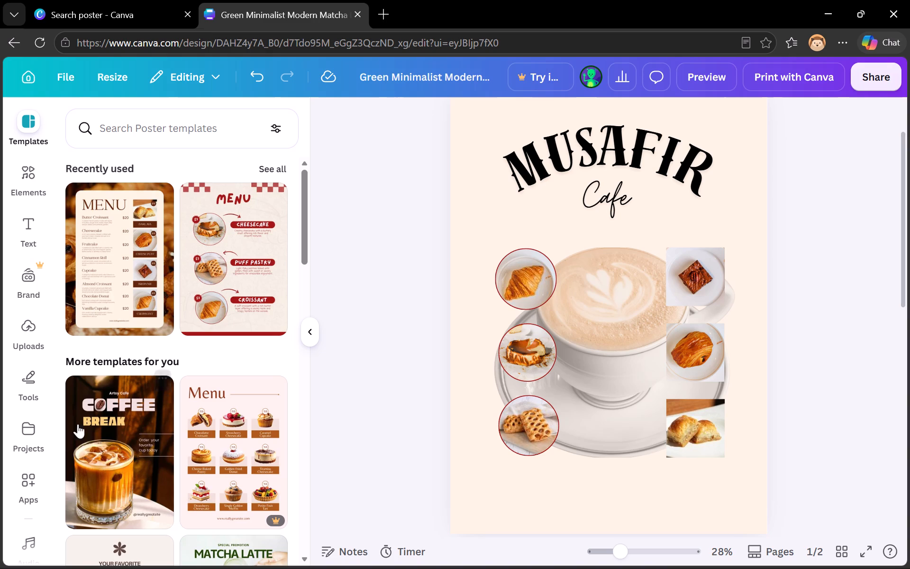
scroll(246, 417, "down", 7)
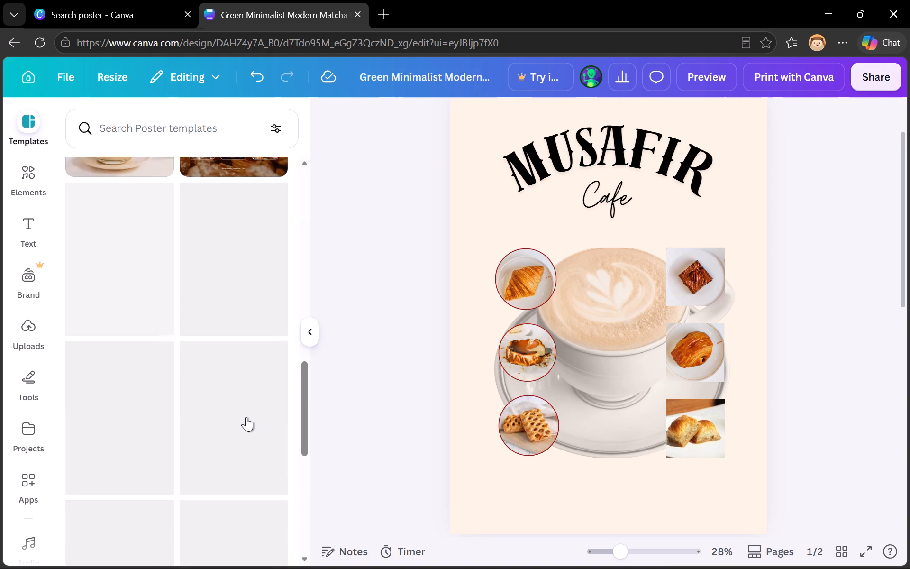
scroll(227, 404, "down", 5)
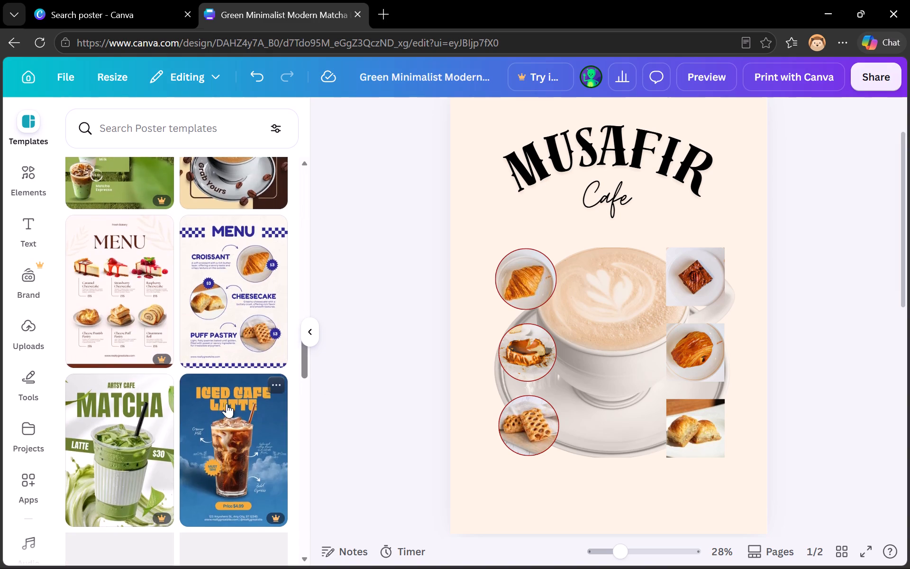
scroll(227, 404, "down", 4)
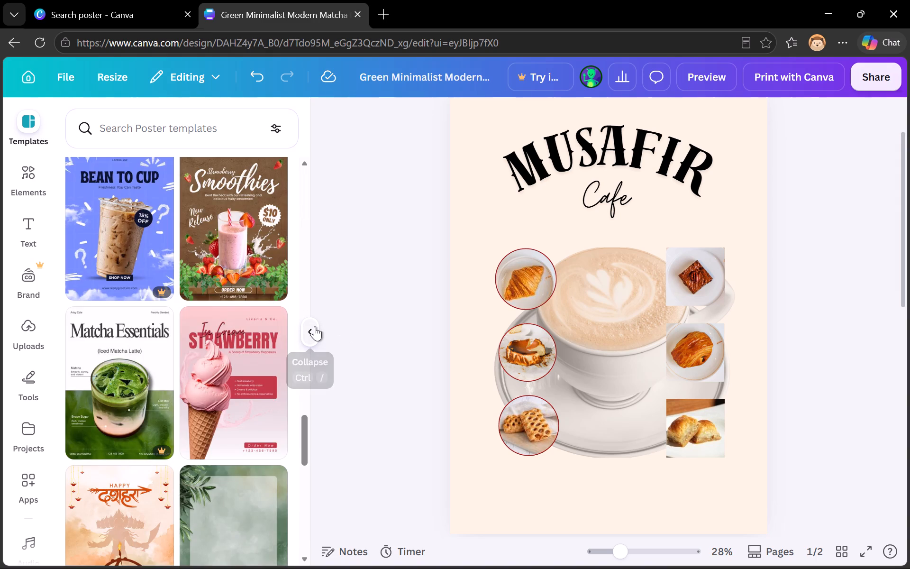
left_click(315, 326)
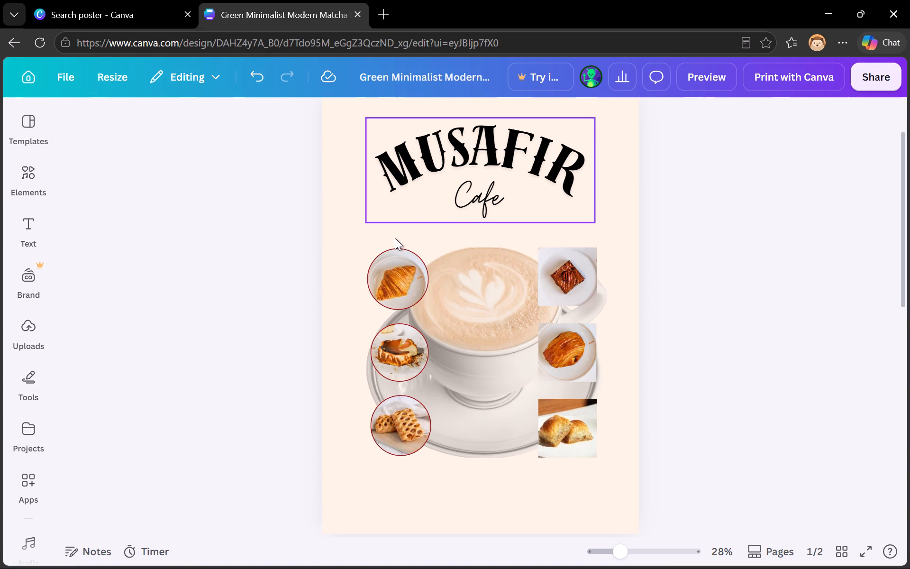
Add a new blank page after page 2 of the design.
scroll(395, 238, "up", 3)
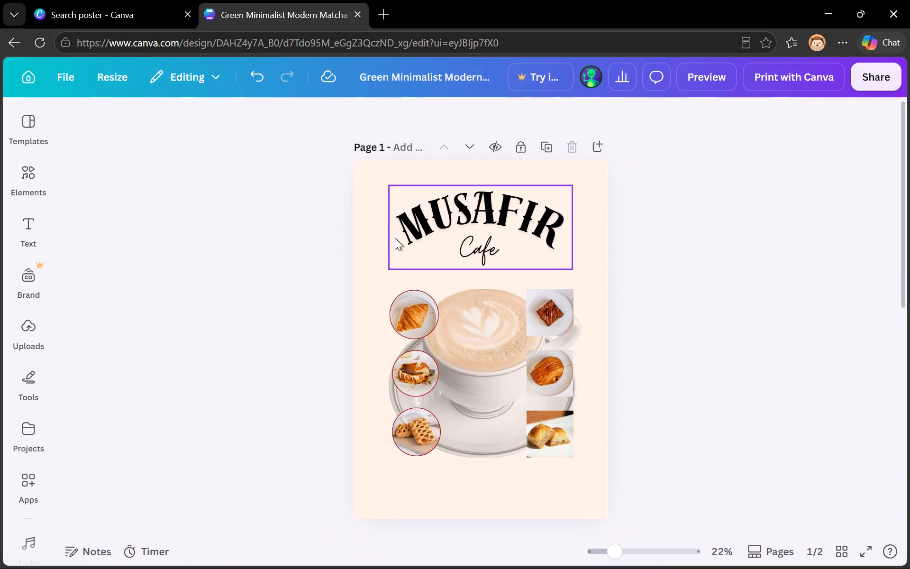
scroll(442, 309, "down", 5)
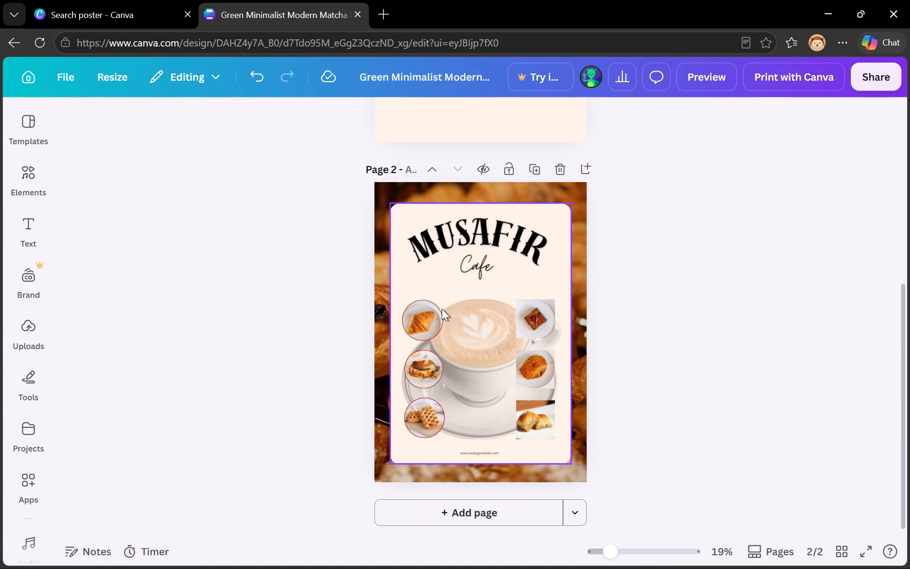
scroll(442, 309, "down", 2)
left_click(464, 508)
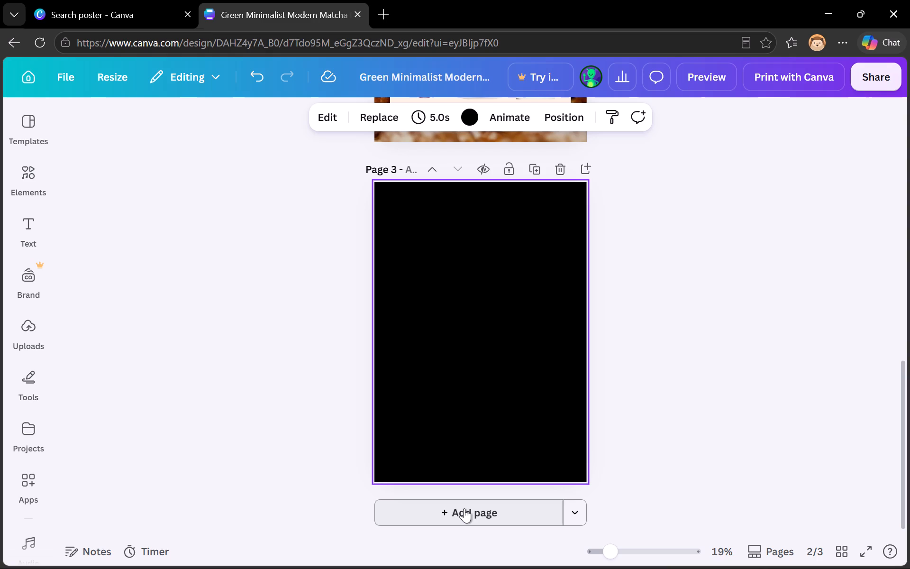
Insert the animated blue Ashoka Chakra wheel from the recommended animations onto page 3.
left_click(36, 170)
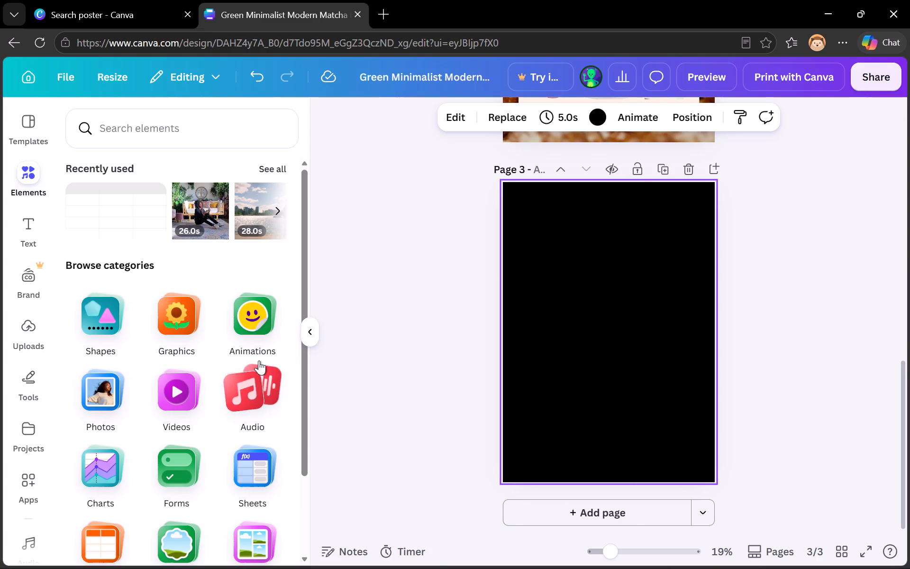
left_click(245, 320)
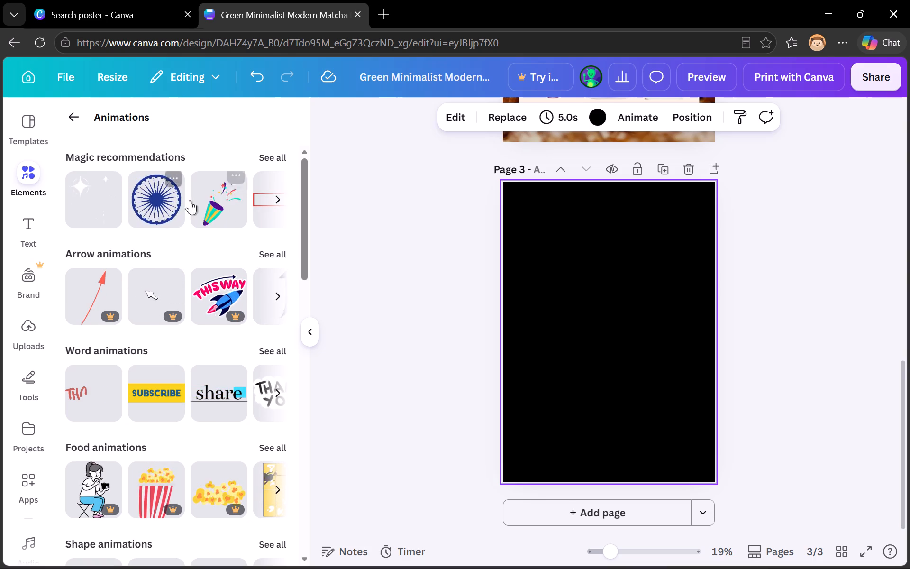
left_click(172, 192)
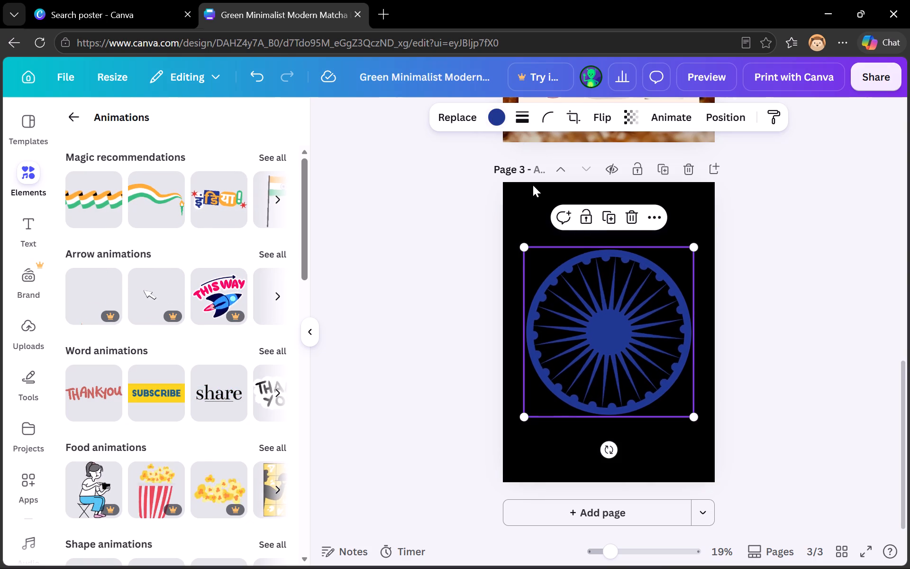
Change page 3's background colour to solid white.
left_click(534, 199)
left_click(602, 117)
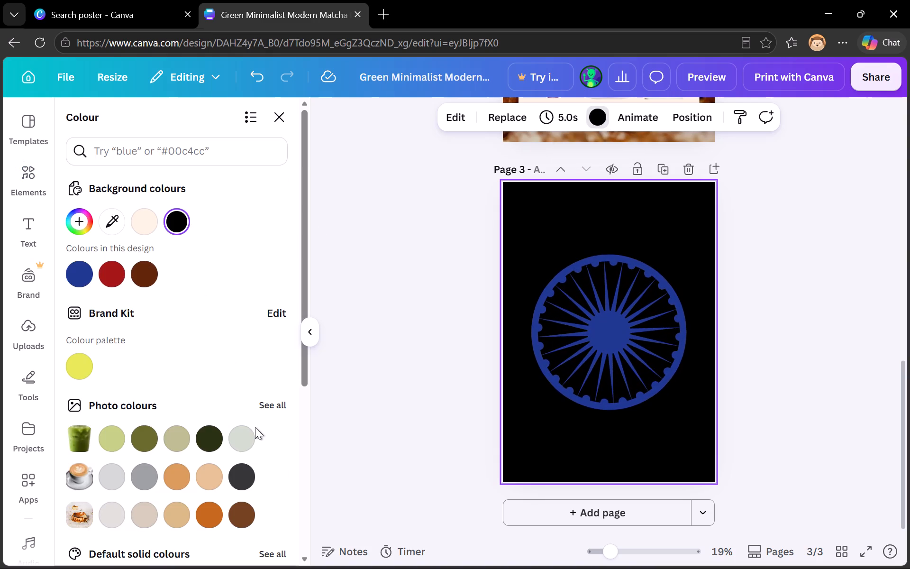
left_click(274, 435)
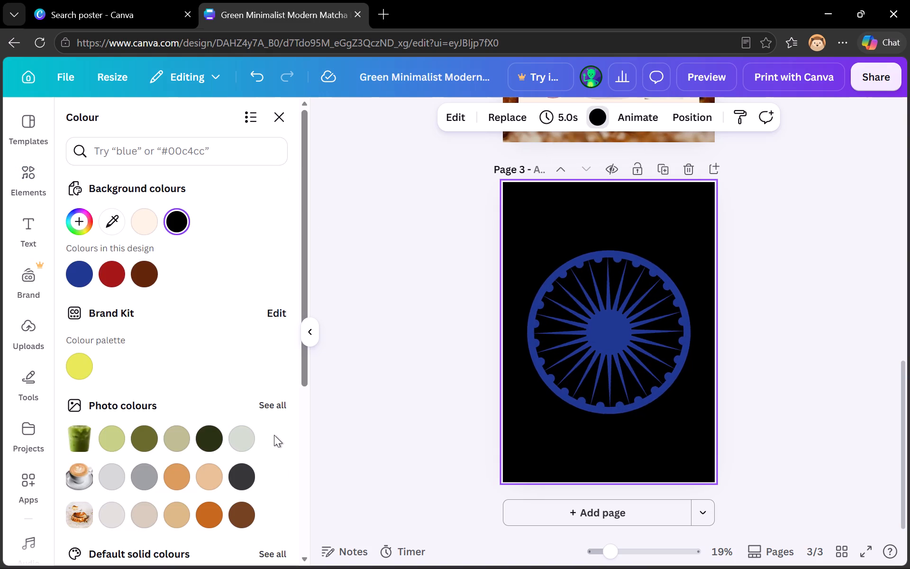
scroll(146, 332, "down", 1)
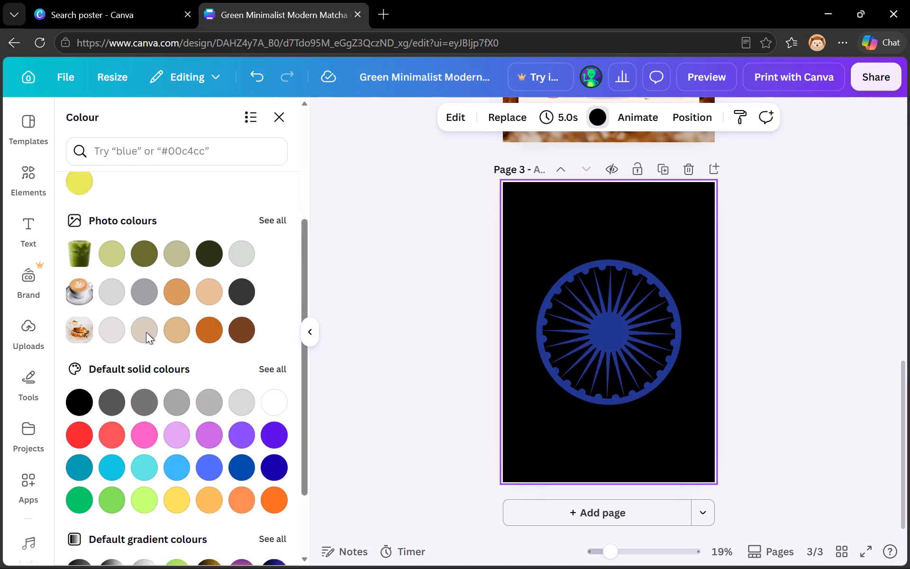
scroll(146, 332, "down", 1)
left_click(265, 378)
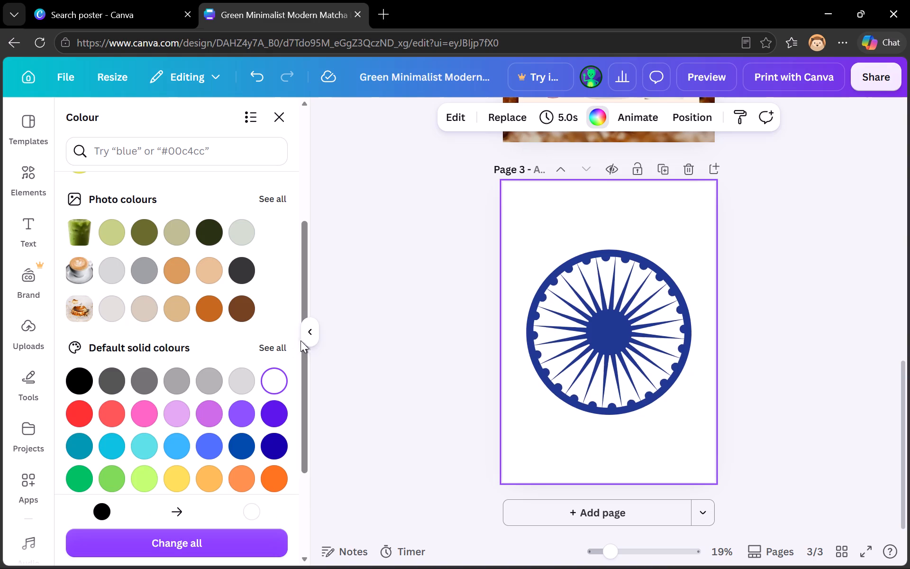
left_click(315, 327)
Shrink the blue wheel on page 3 to about 22.2 by 22.2 and centre it horizontally, slightly above mid-page.
left_click(474, 320)
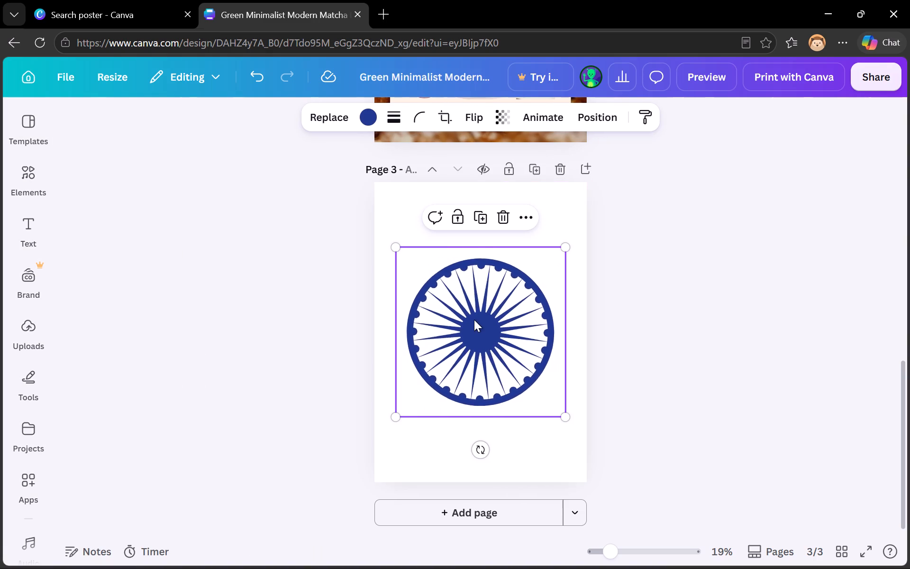
left_click_drag(565, 252, 516, 319)
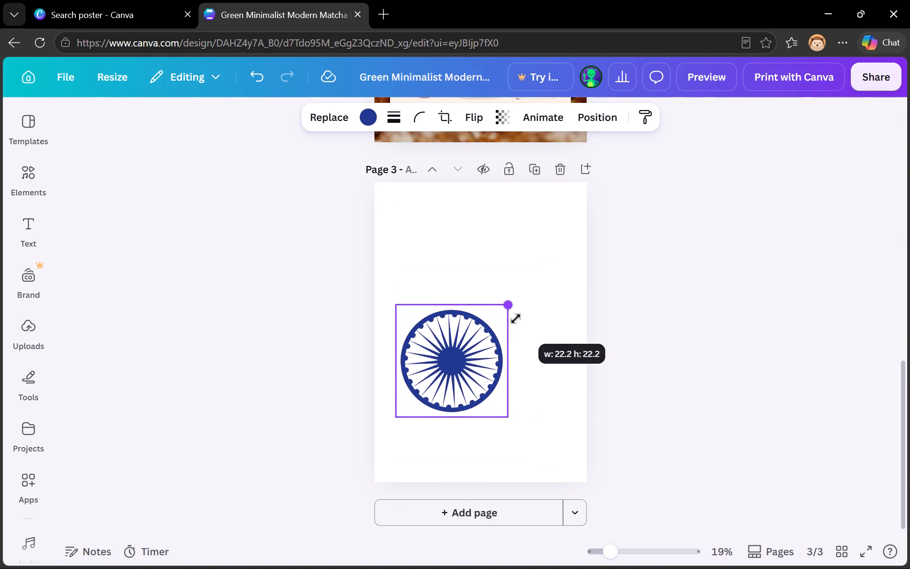
left_click_drag(516, 319, 515, 319)
left_click_drag(467, 377, 500, 342)
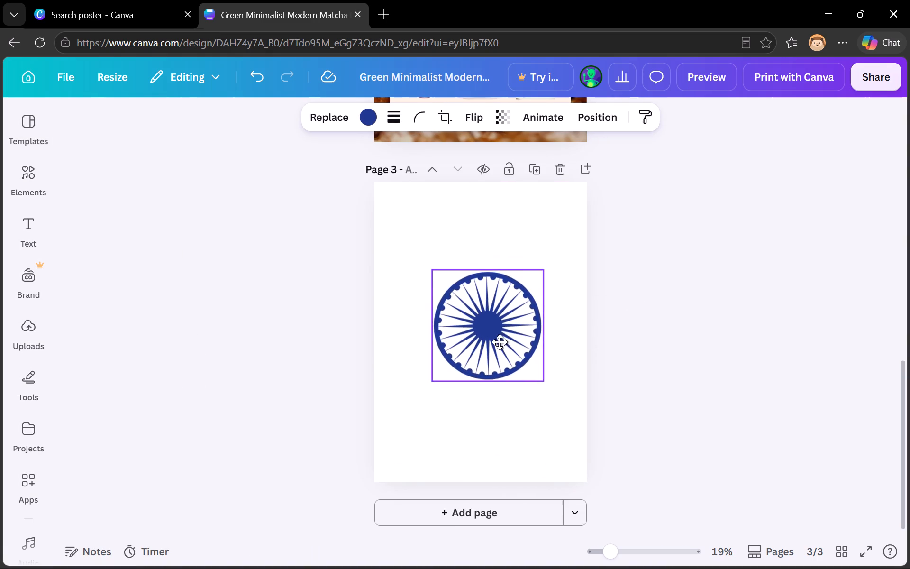
left_click_drag(500, 342, 500, 341)
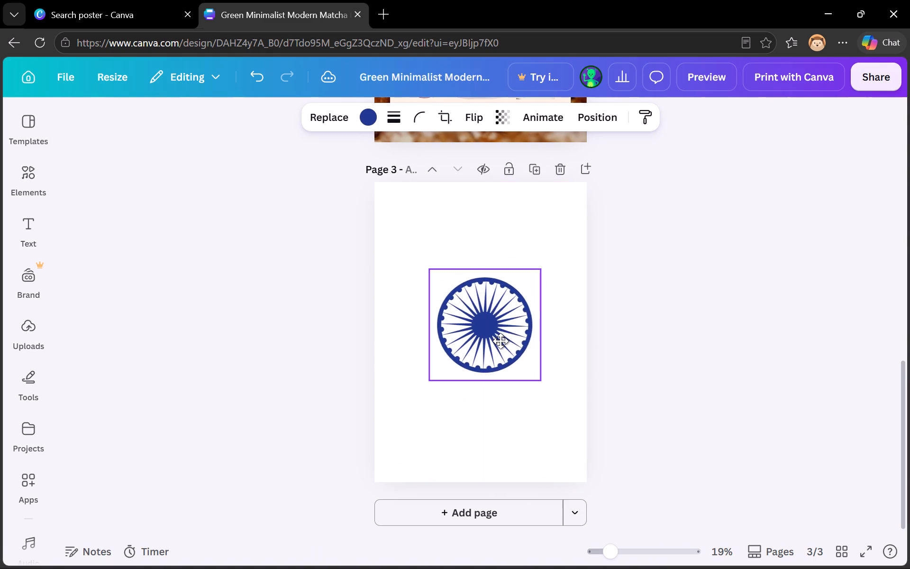
left_click_drag(500, 341, 498, 341)
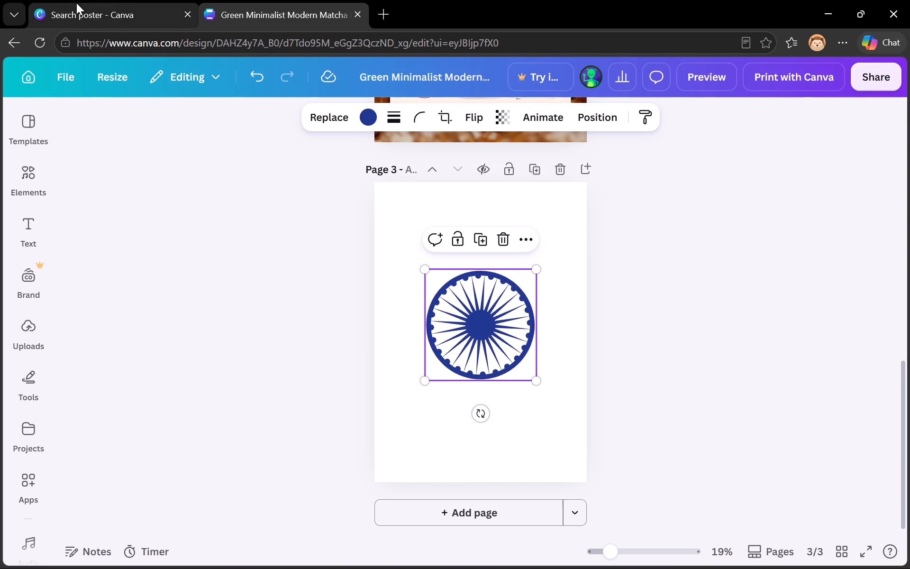
left_click(76, 3)
left_click(303, 0)
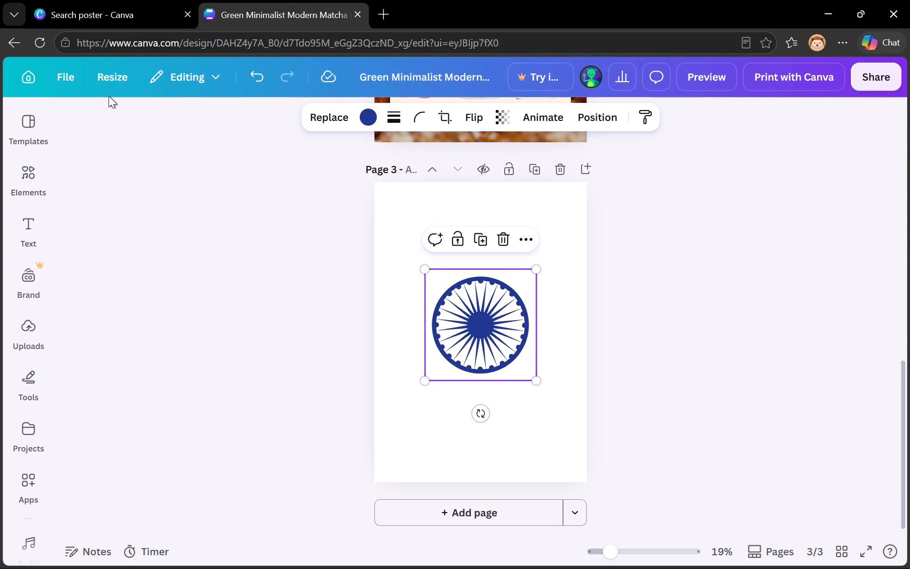
Insert the animated waving tricolour ribbon on page 3, align it to the page's top edge and enlarge it to full page width, 42 by 15.3.
left_click(34, 183)
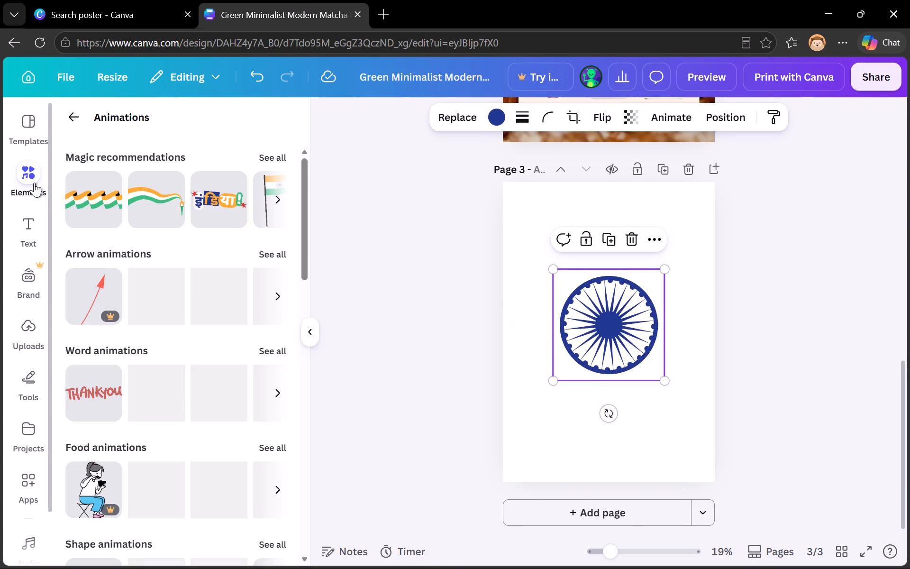
left_click(100, 190)
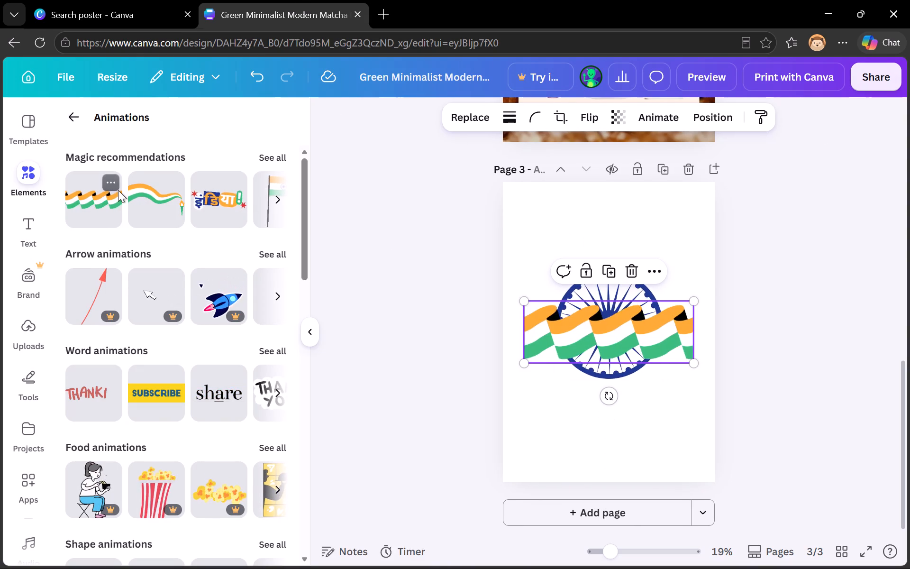
left_click_drag(542, 321, 521, 206)
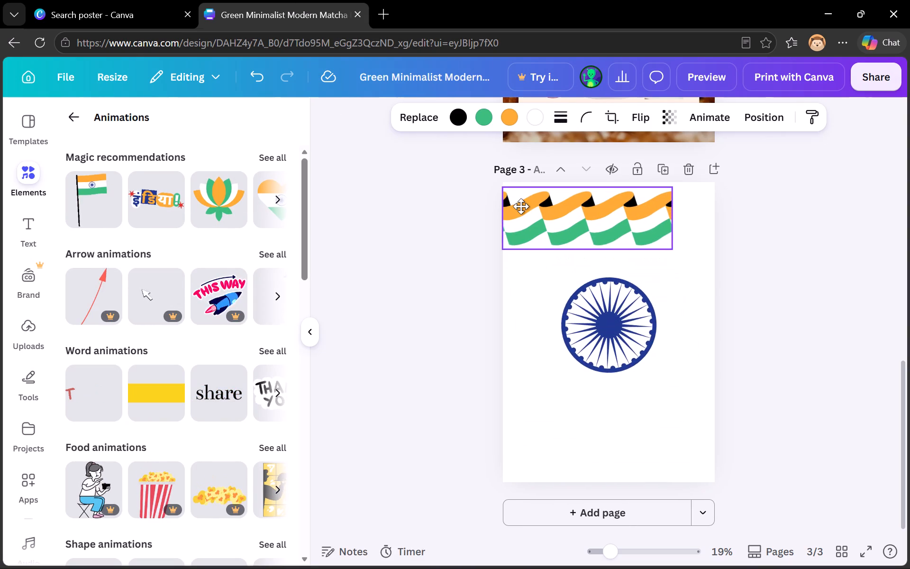
left_click_drag(521, 206, 521, 205)
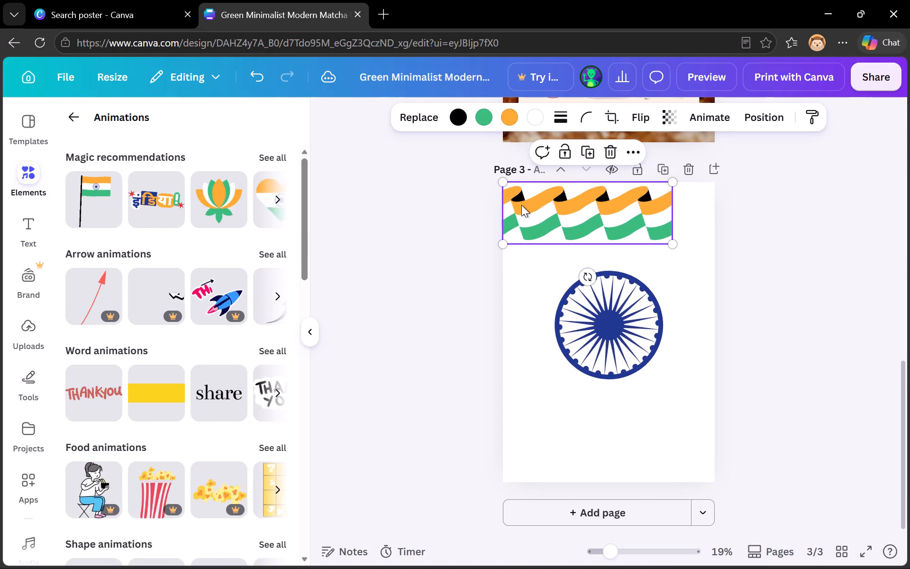
left_click(672, 242)
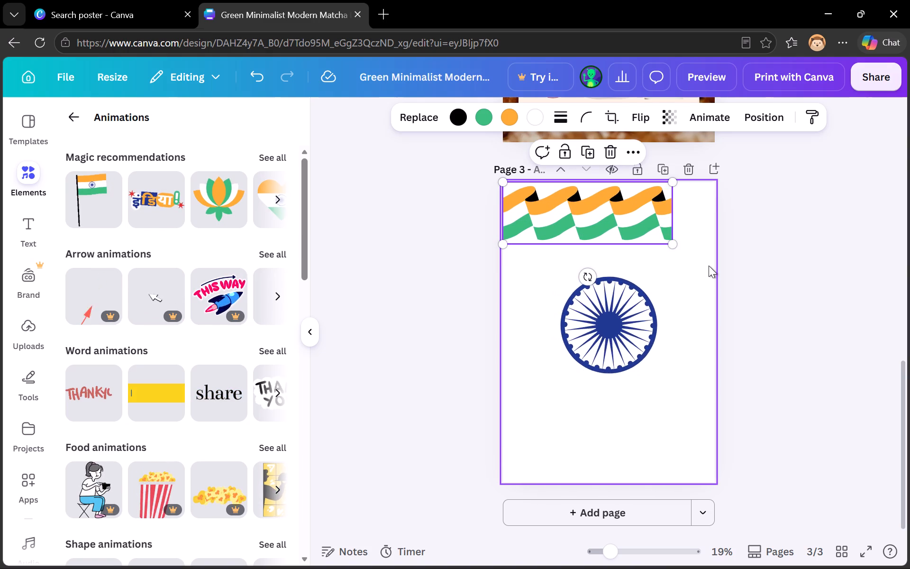
left_click_drag(675, 245, 719, 260)
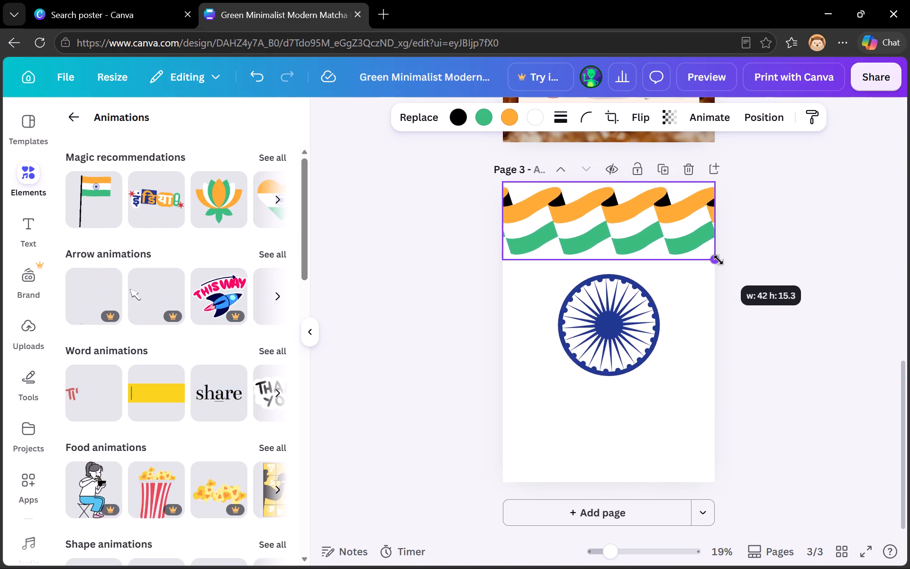
left_click_drag(719, 260, 716, 264)
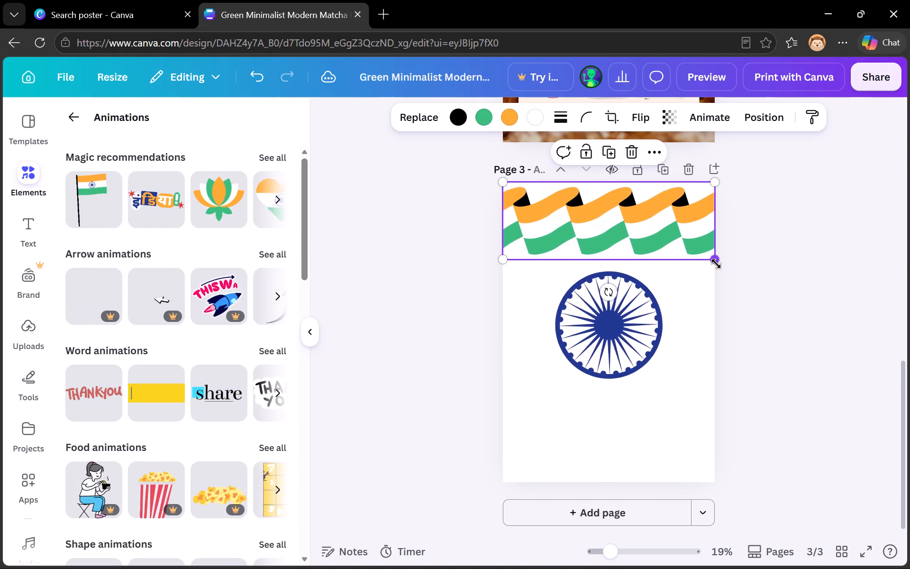
Insert the orange and green lotus animation on page 3, shrink it to about 9.2 by 7.8 and place it in the page's bottom-left corner.
left_click(218, 190)
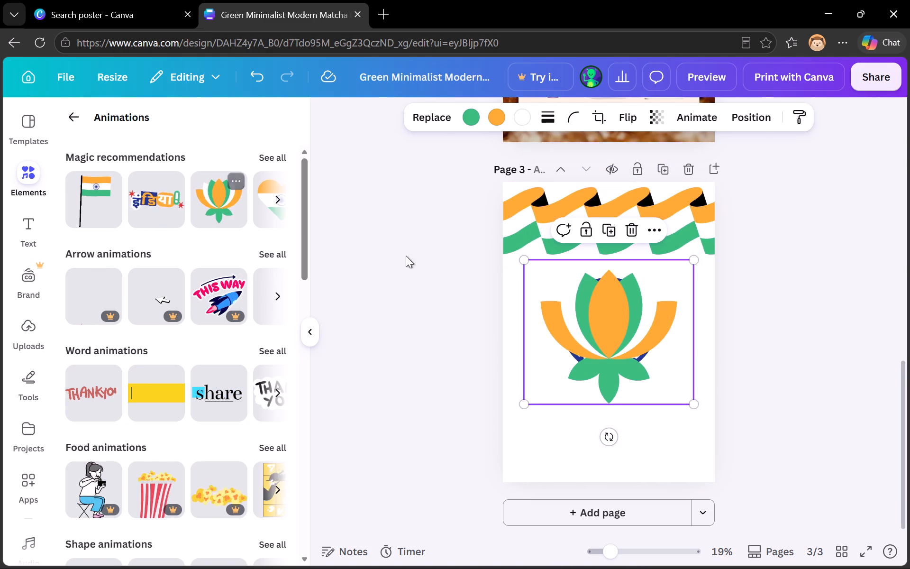
left_click_drag(524, 407, 646, 352)
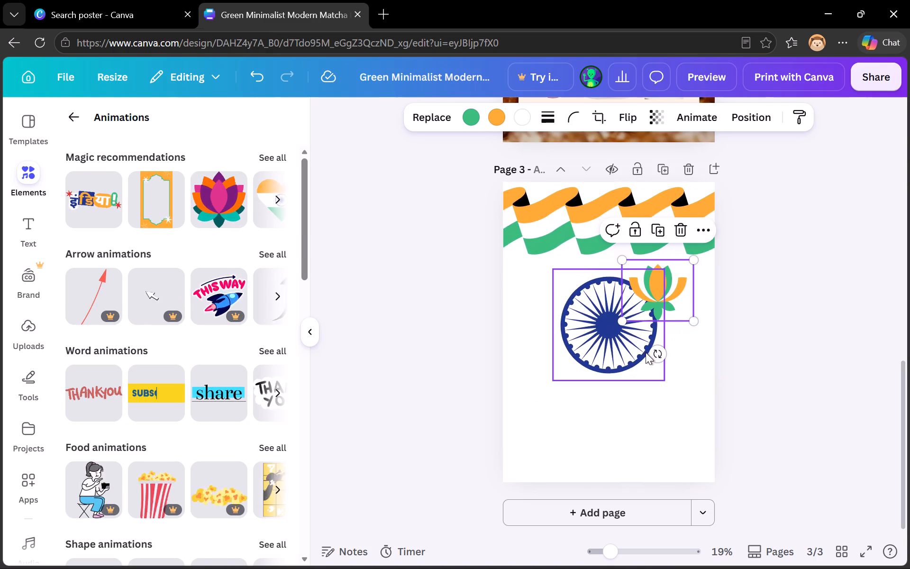
left_click_drag(682, 294, 608, 423)
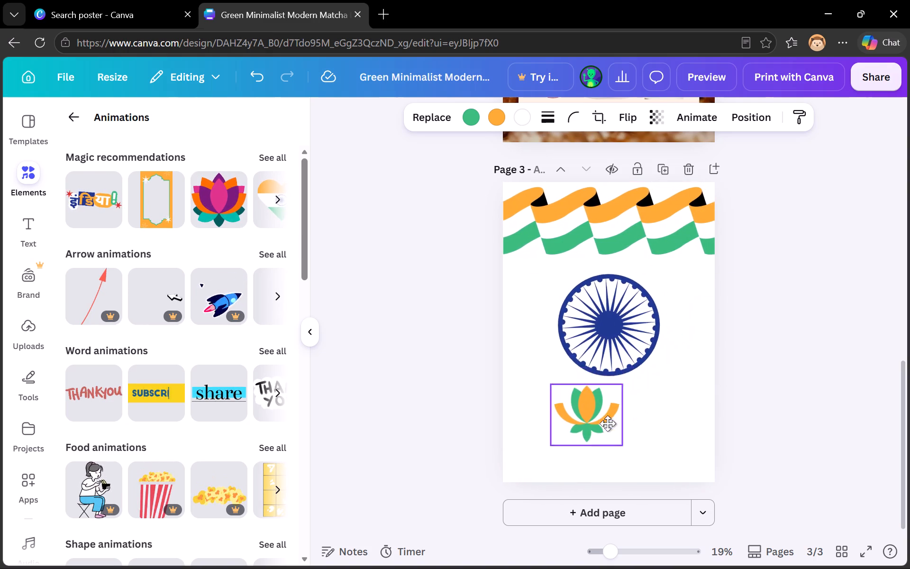
left_click_drag(608, 423, 603, 424)
left_click_drag(614, 389, 593, 416)
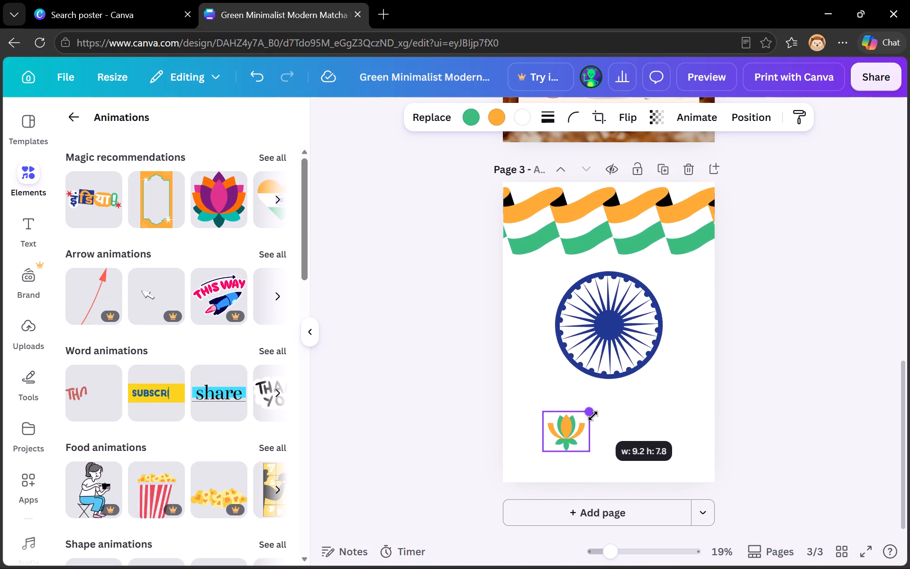
left_click_drag(582, 491, 559, 507)
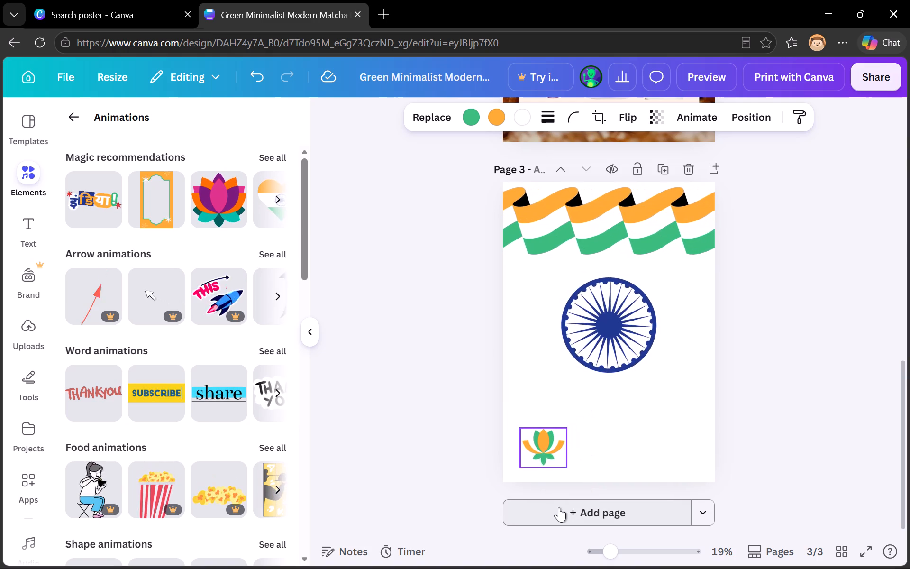
left_click_drag(559, 507, 553, 515)
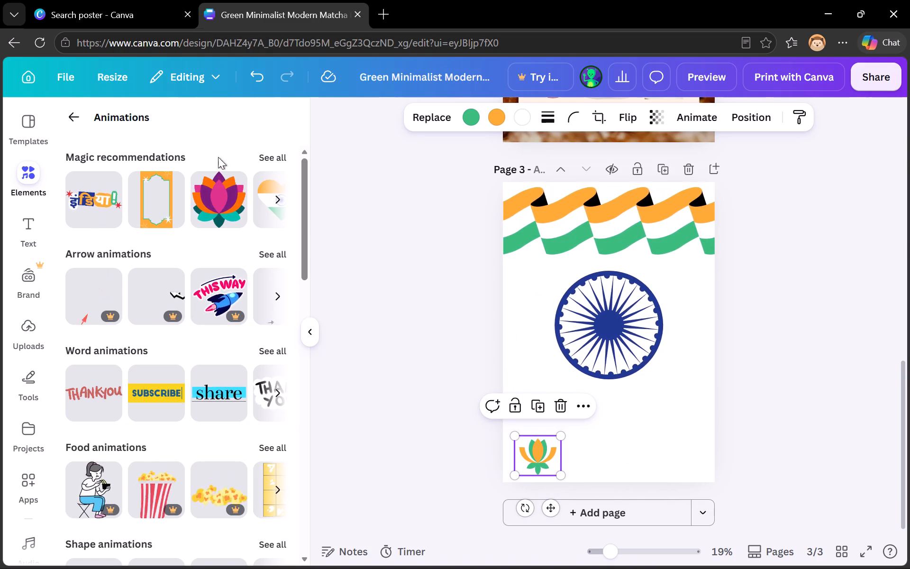
Insert the animated tricolour heart with the Chakra from the recommended animations onto page 3.
left_click(275, 201)
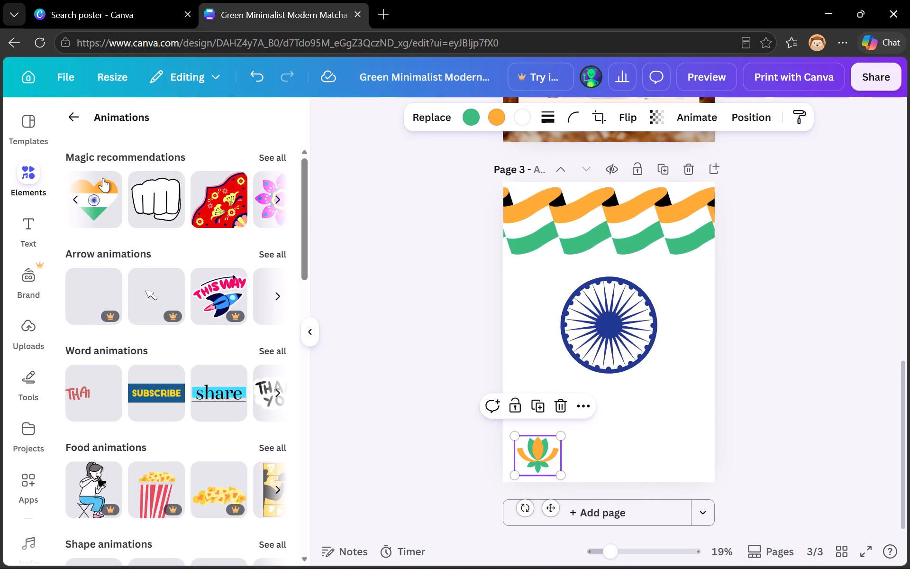
left_click(100, 185)
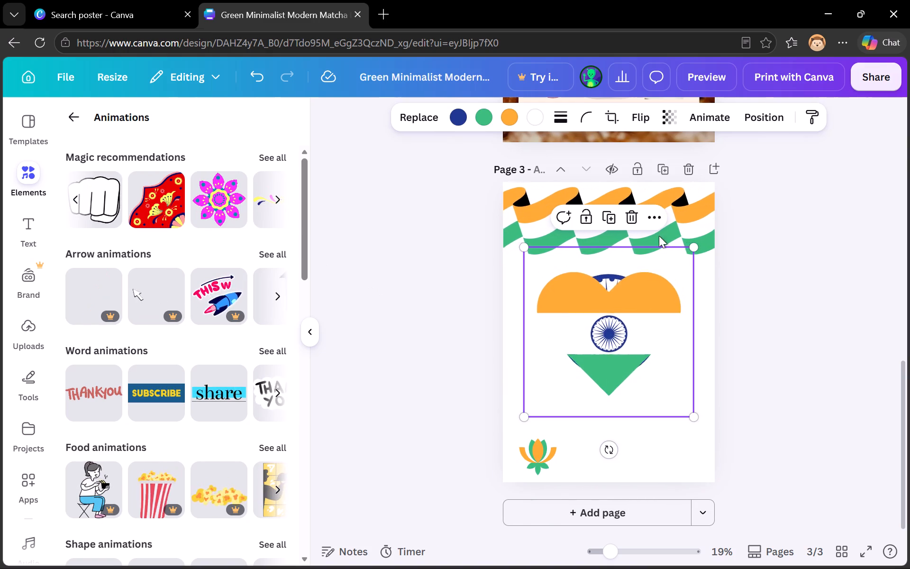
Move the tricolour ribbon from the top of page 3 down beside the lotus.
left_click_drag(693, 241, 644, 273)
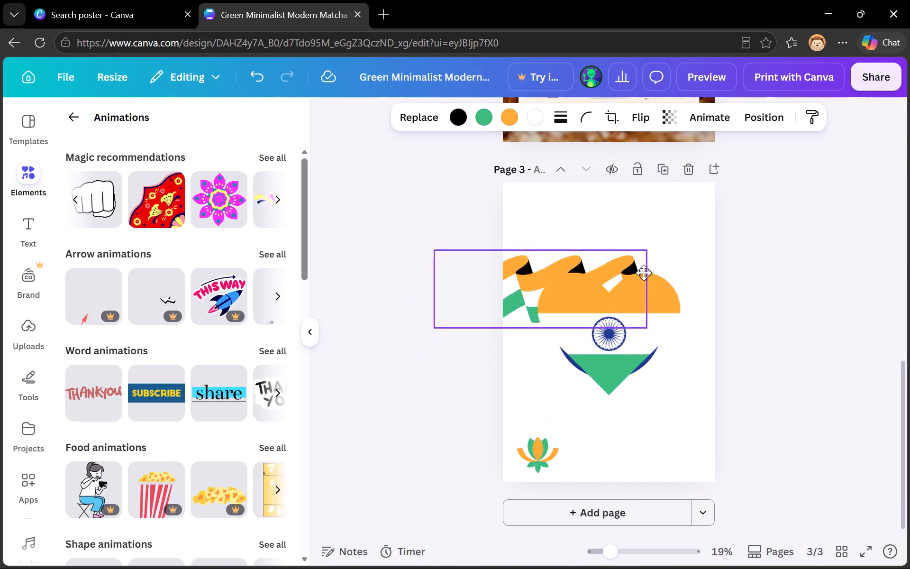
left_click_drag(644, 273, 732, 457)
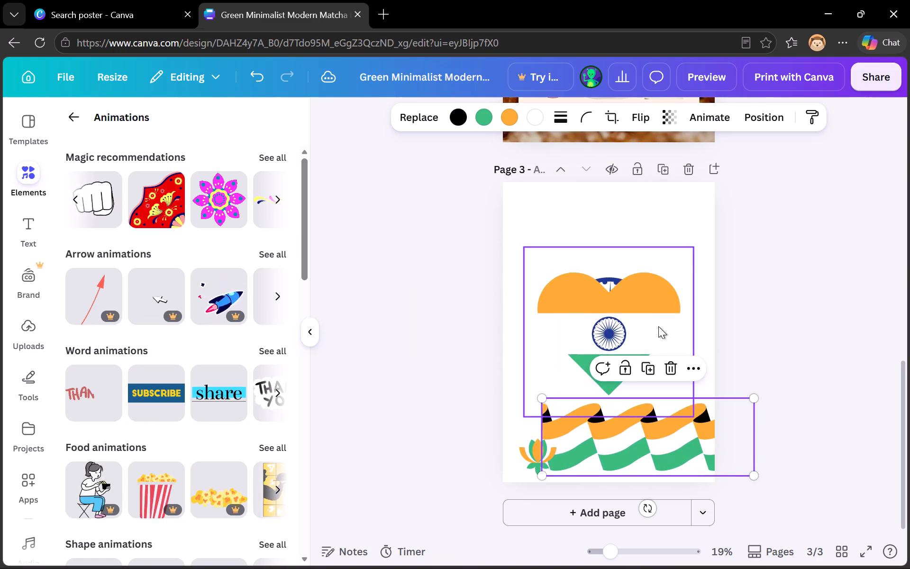
Shrink the tricolour heart to roughly the lotus's size and place it in page 3's top-right corner.
left_click_drag(656, 312, 671, 266)
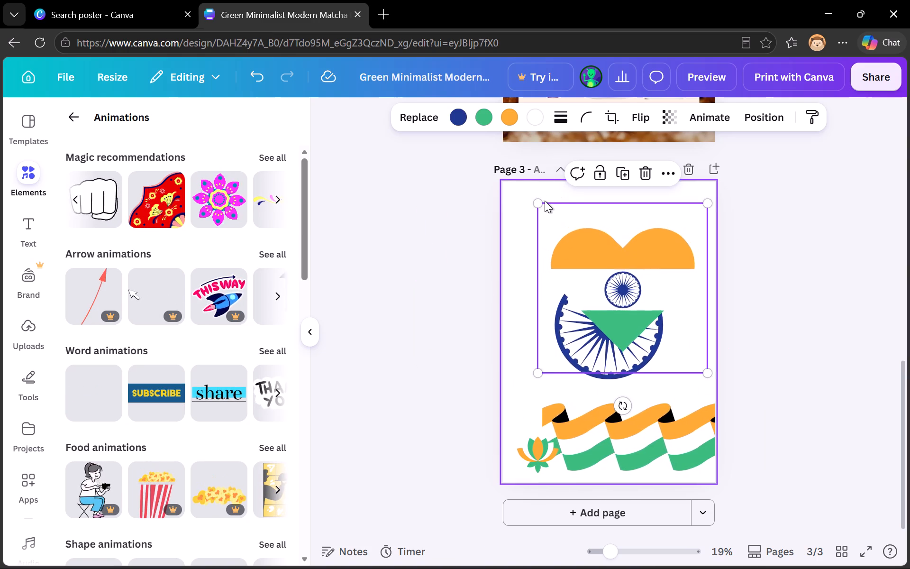
left_click_drag(538, 204, 659, 288)
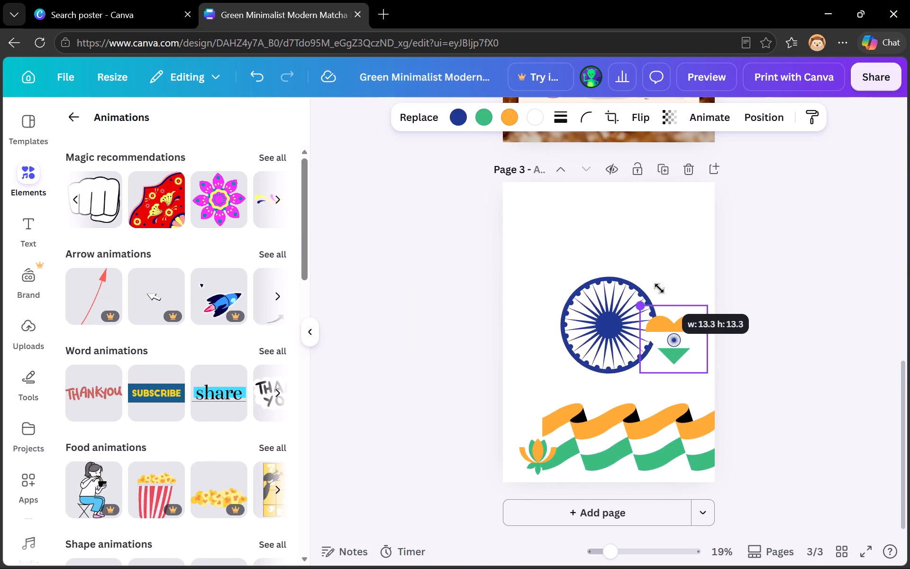
left_click_drag(659, 288, 679, 309)
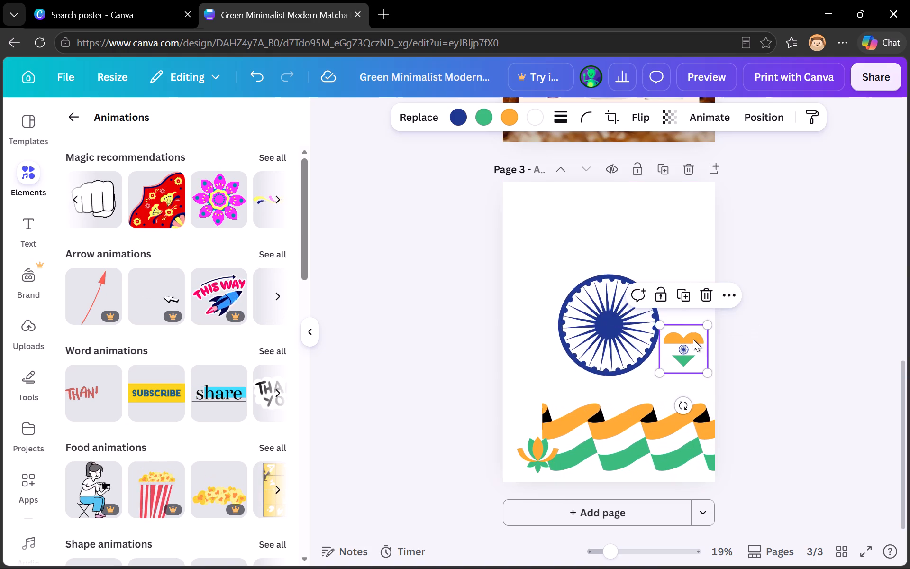
left_click_drag(694, 345, 697, 205)
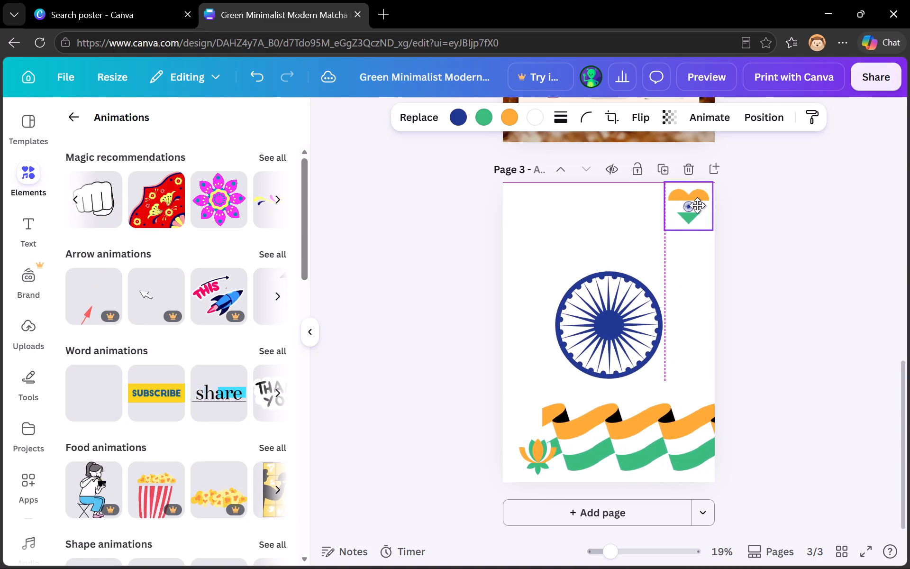
left_click_drag(697, 205, 695, 206)
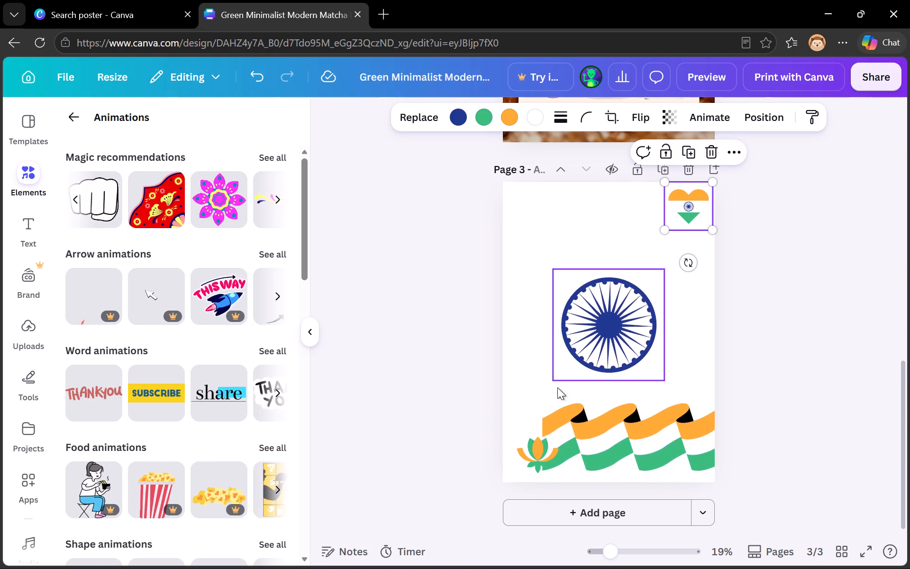
Move the tricolour ribbon over the middle of the blue wheel and centre it horizontally, spanning page 3's full width.
left_click_drag(645, 445, 605, 304)
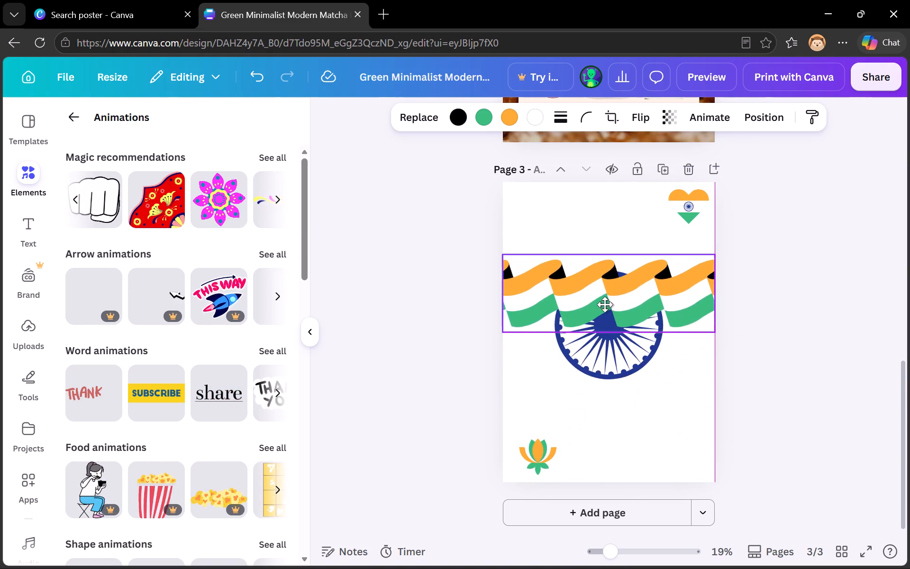
left_click_drag(605, 304, 614, 290)
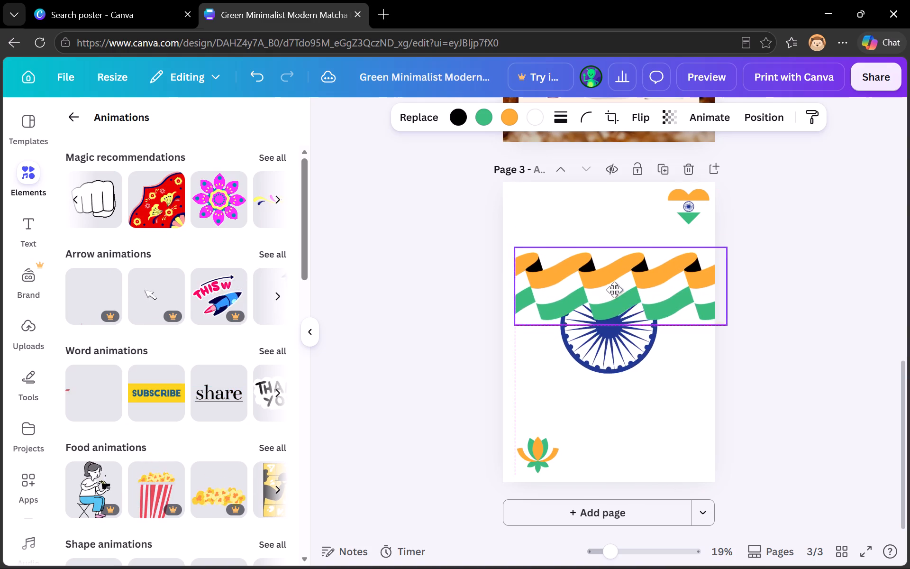
left_click_drag(614, 290, 615, 329)
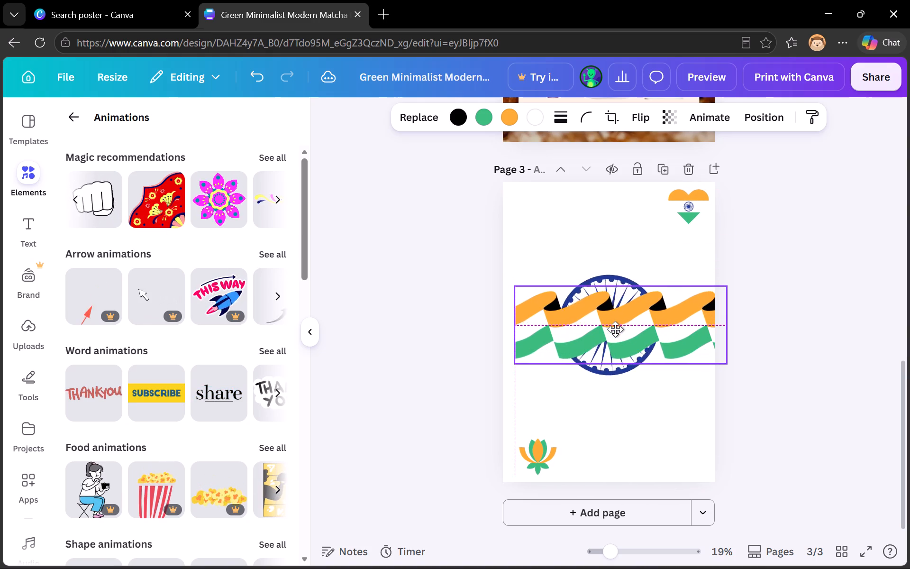
left_click_drag(615, 329, 609, 326)
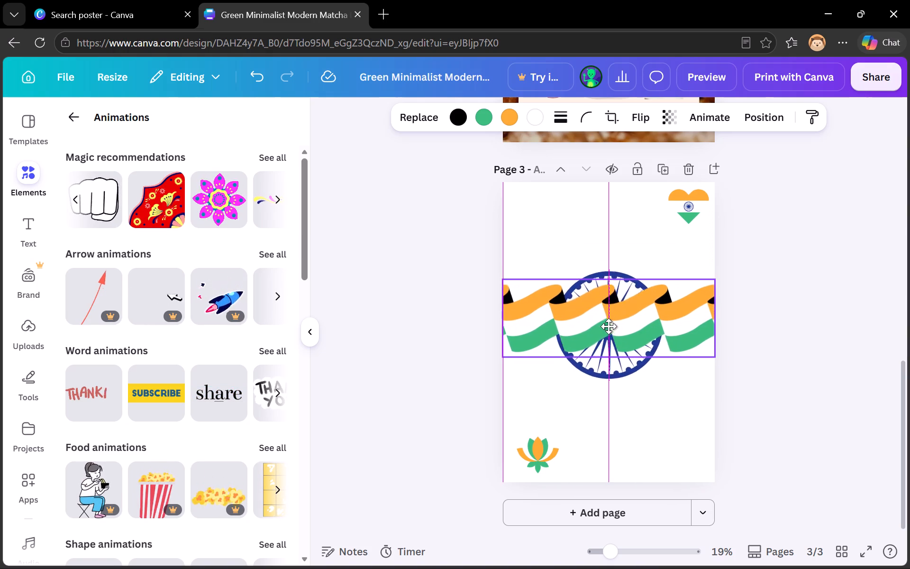
left_click_drag(609, 326, 608, 325)
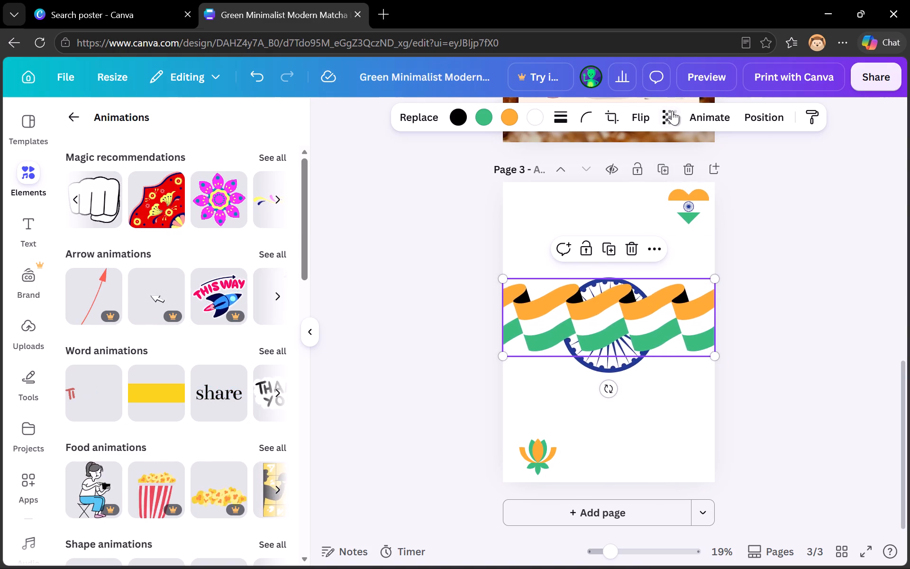
Set the tricolour ribbon's transparency to 19.
left_click(672, 110)
left_click(604, 171)
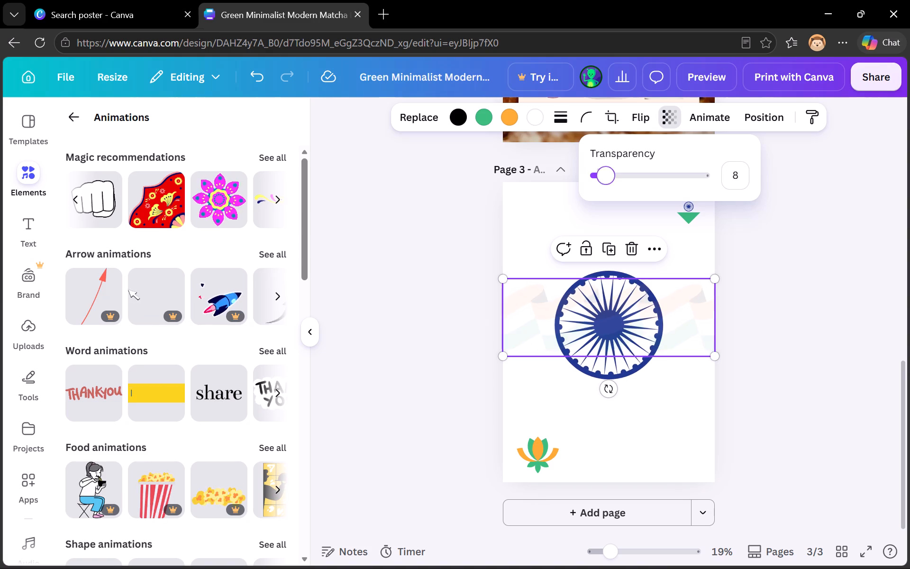
left_click(617, 175)
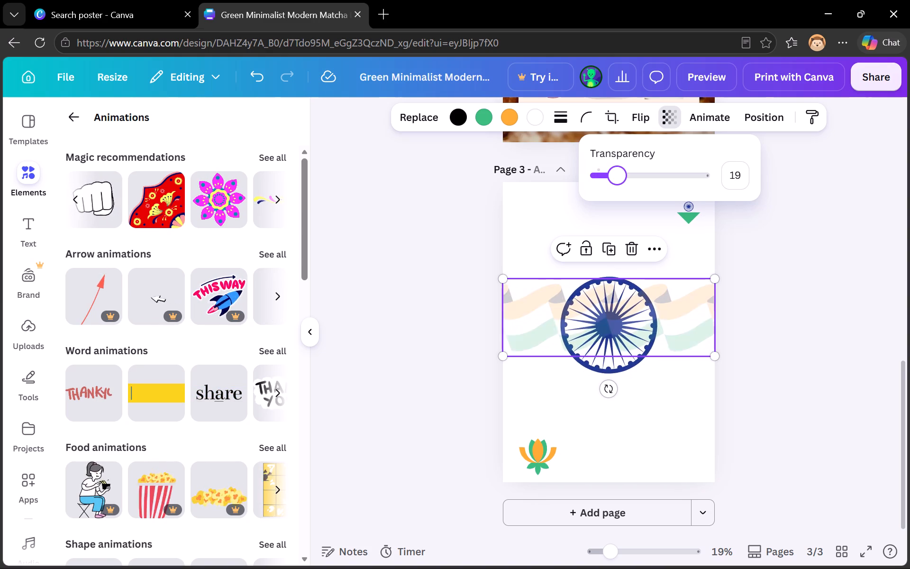
left_click(672, 431)
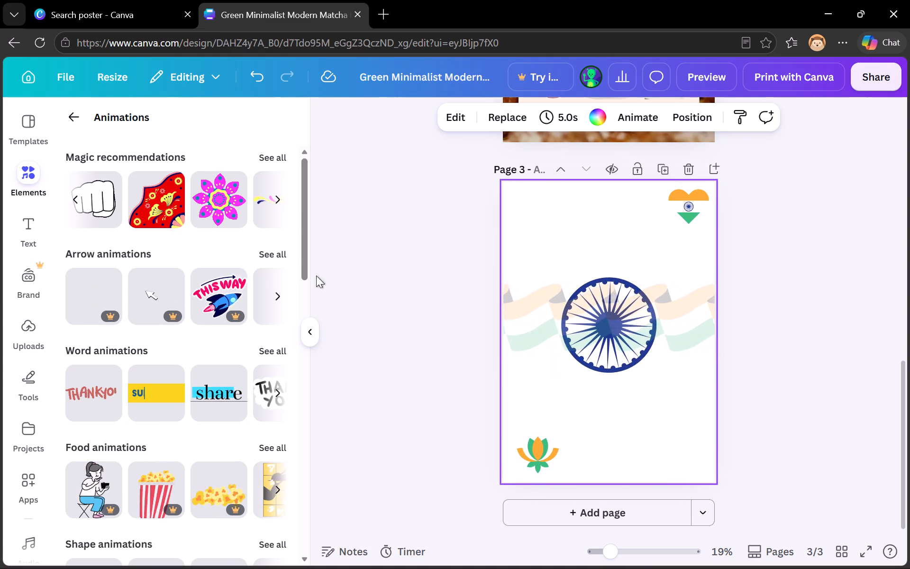
Browse the animation categories and insert the column of floating red hearts from the social media animations onto page 3.
left_click(279, 197)
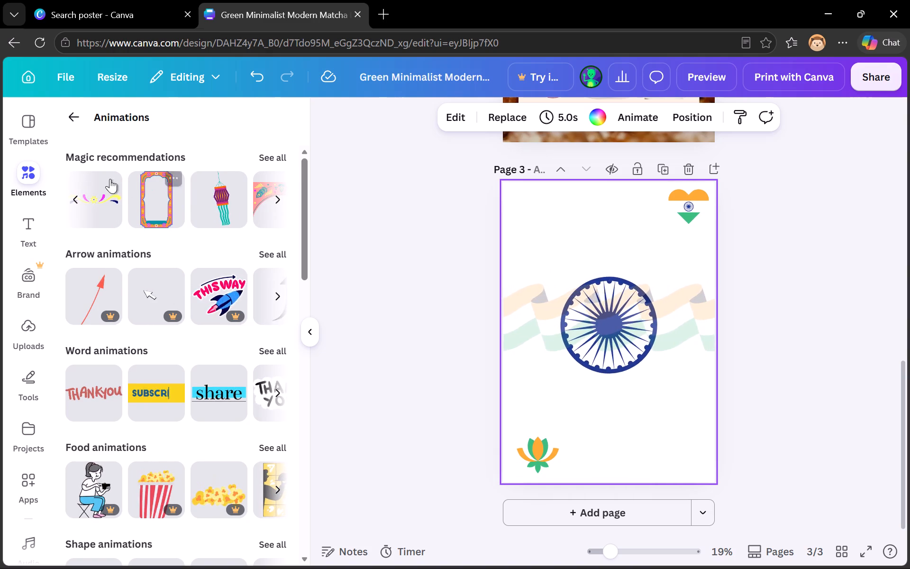
double_click(69, 202)
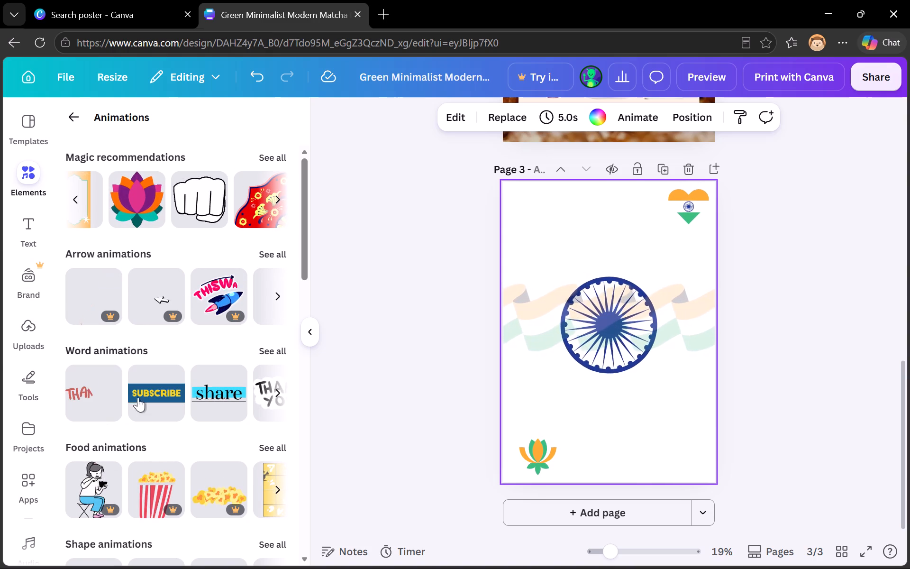
scroll(137, 408, "down", 5)
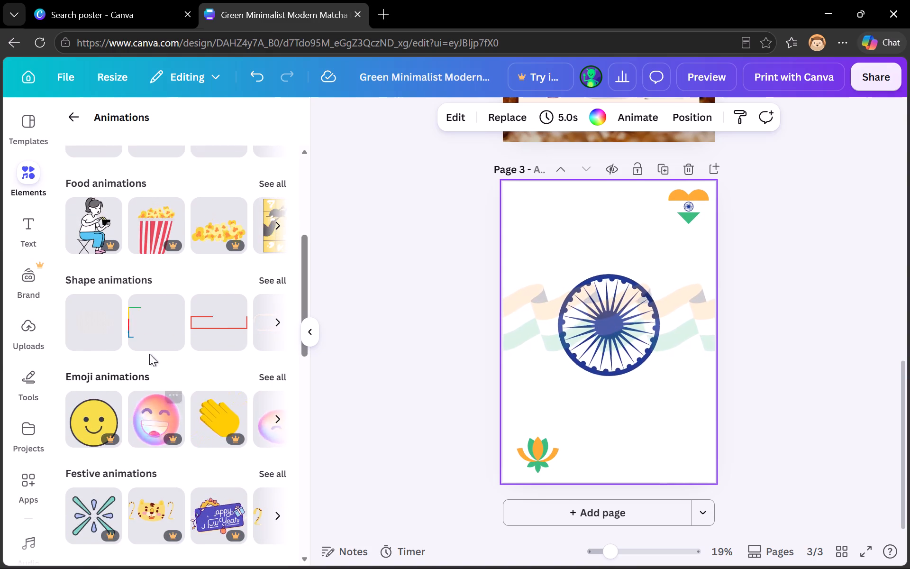
scroll(163, 328, "down", 2)
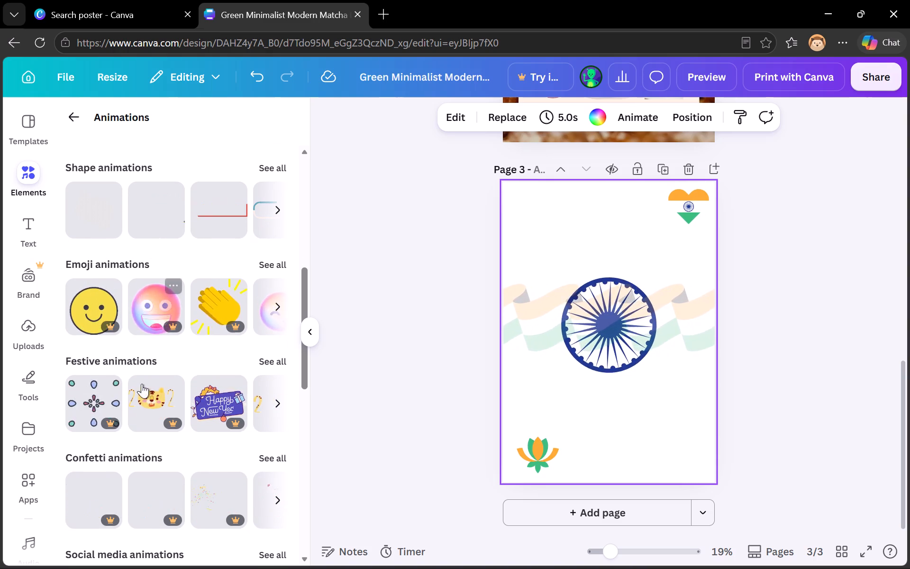
scroll(142, 392, "down", 4)
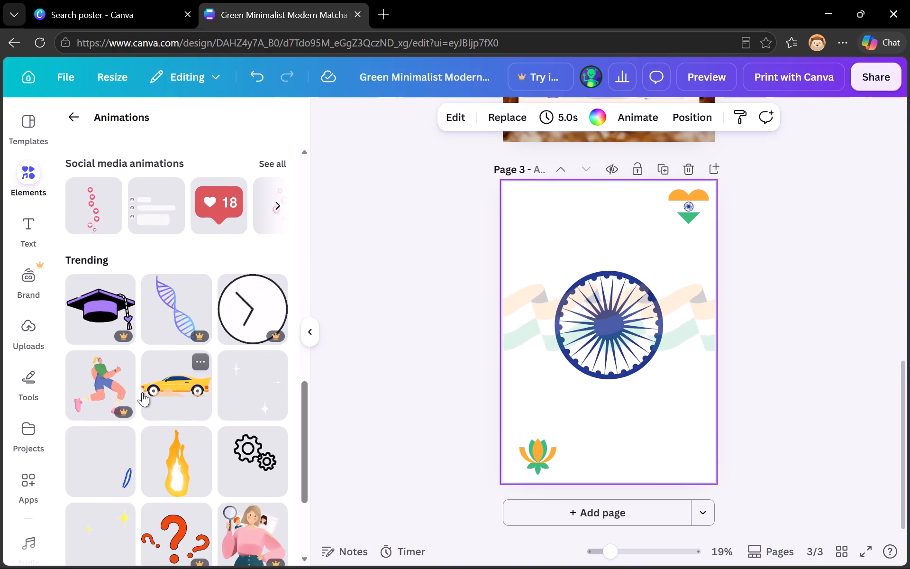
left_click(93, 207)
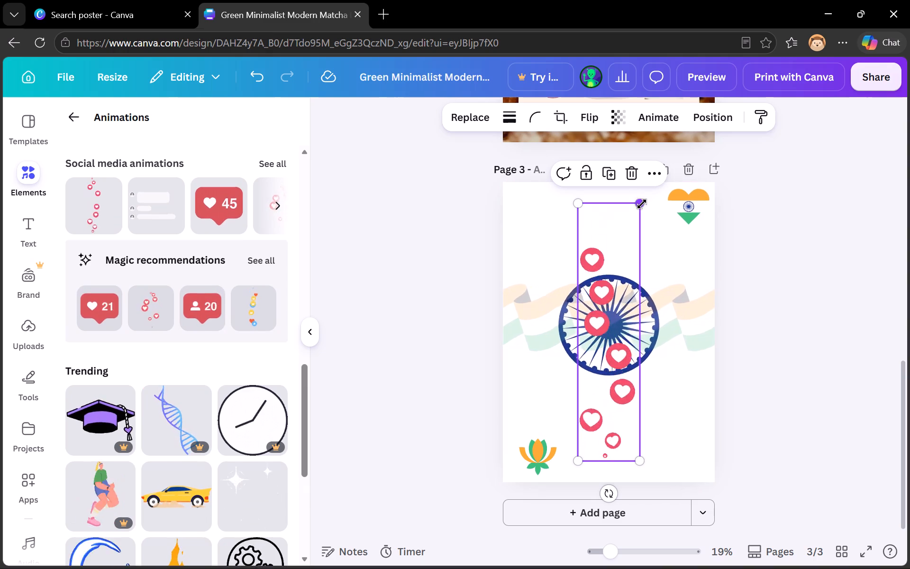
Enlarge the floating hearts column slightly and align it to page 3's right edge, starting below the wheel and extending past the page's bottom.
left_click_drag(642, 204, 641, 231)
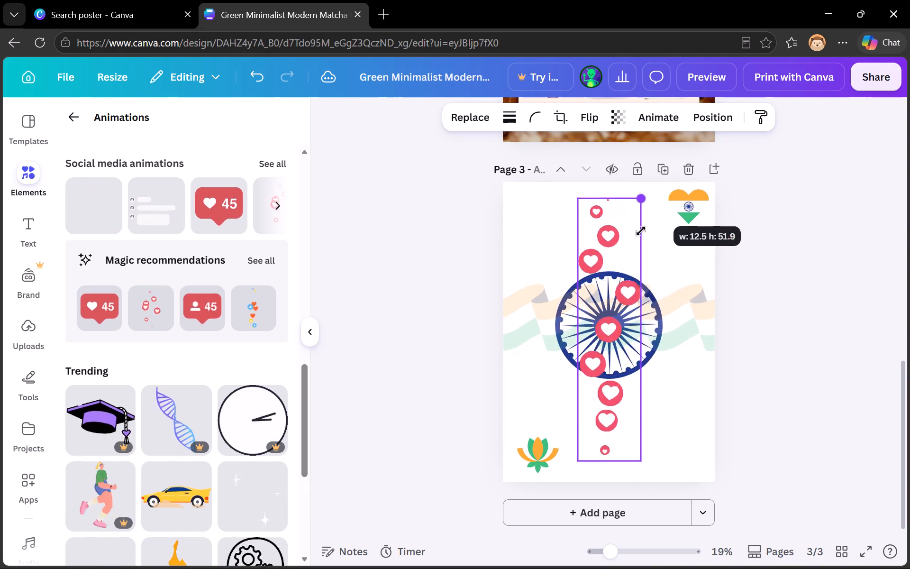
left_click_drag(641, 231, 603, 399)
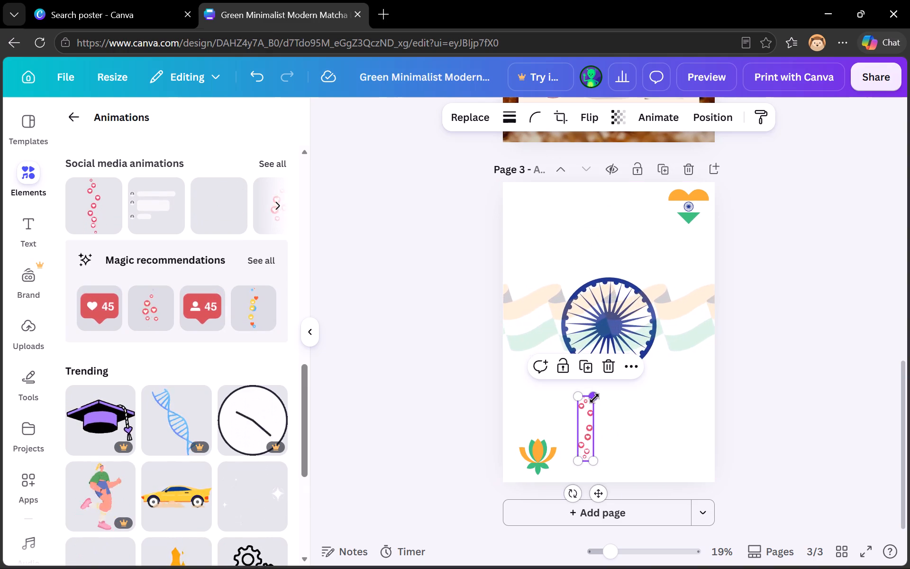
left_click_drag(594, 398, 693, 205)
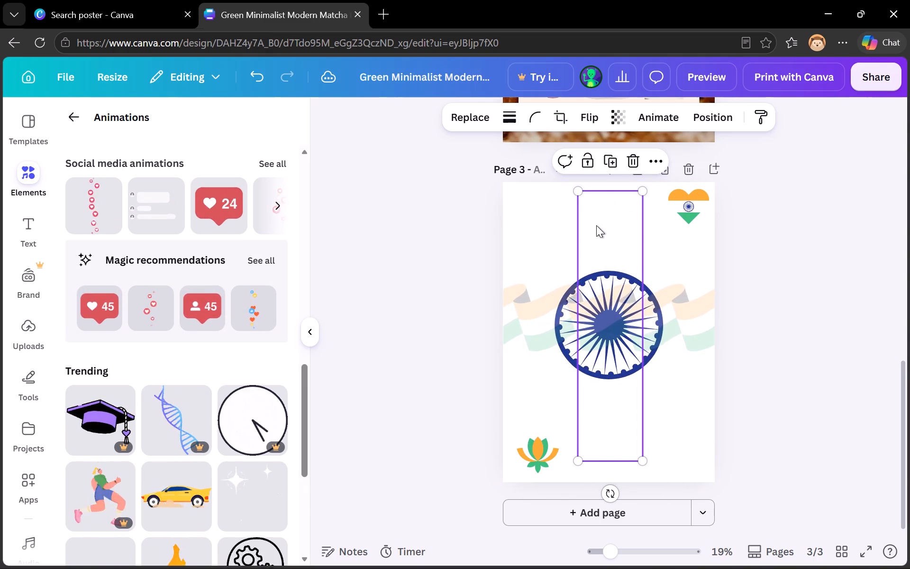
left_click_drag(596, 224, 673, 254)
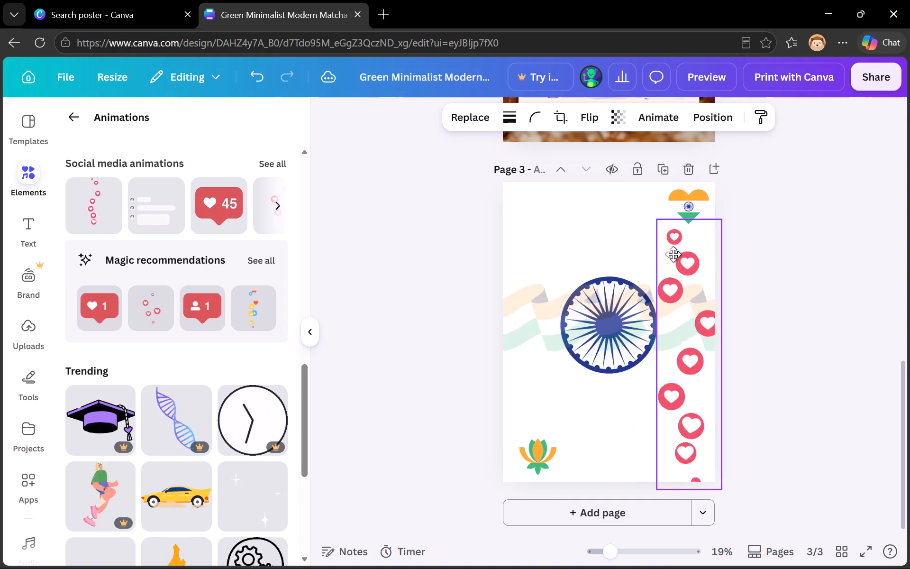
left_click_drag(673, 254, 669, 333)
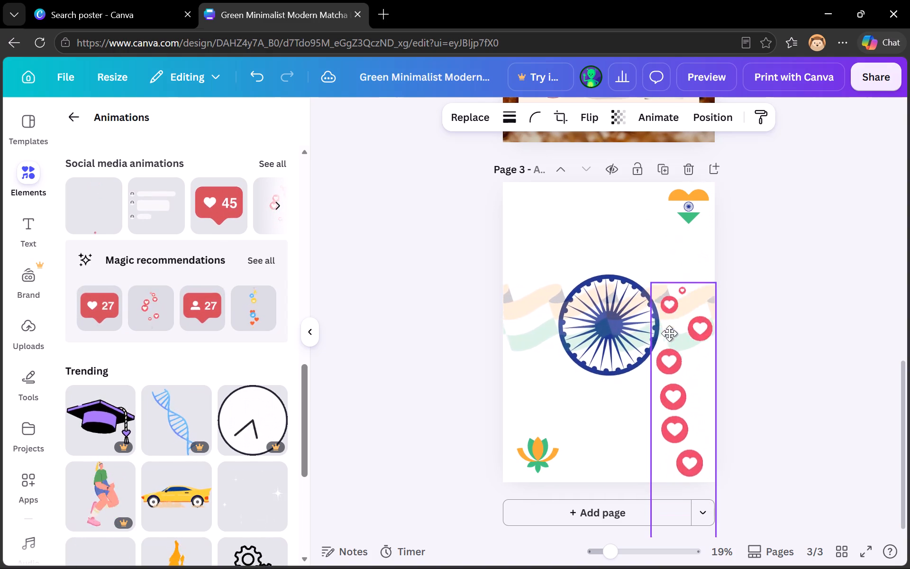
left_click_drag(669, 333, 669, 422)
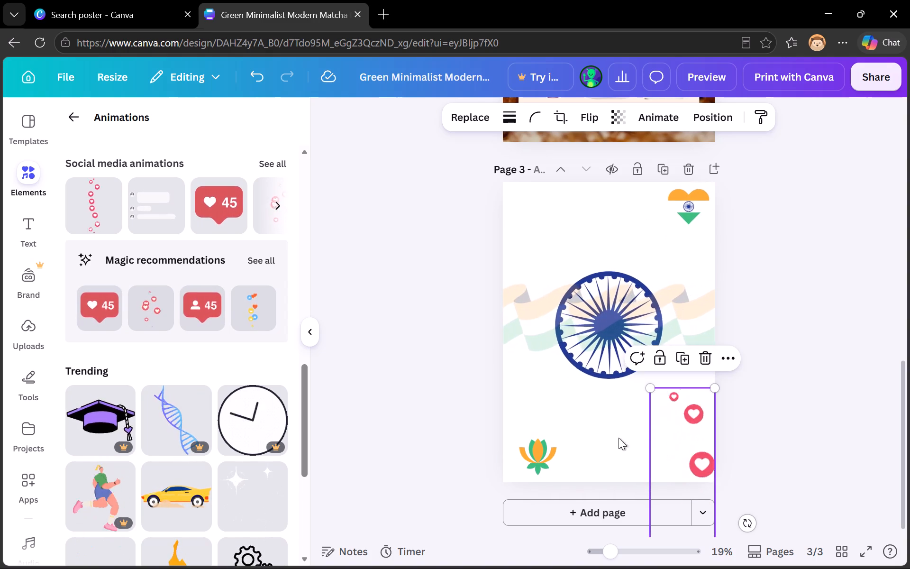
Browse the trending animations and insert the animated white ghost onto page 3.
left_click(593, 444)
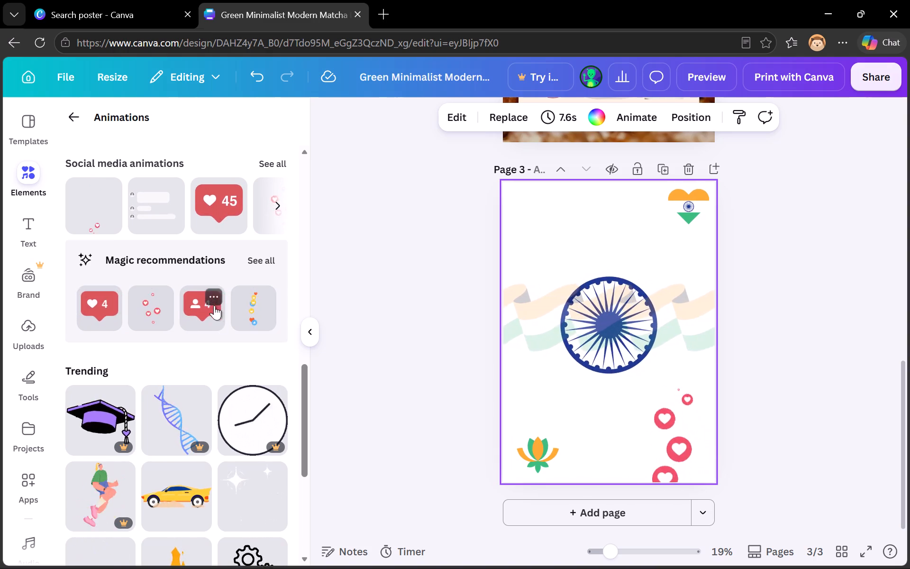
scroll(192, 370, "down", 3)
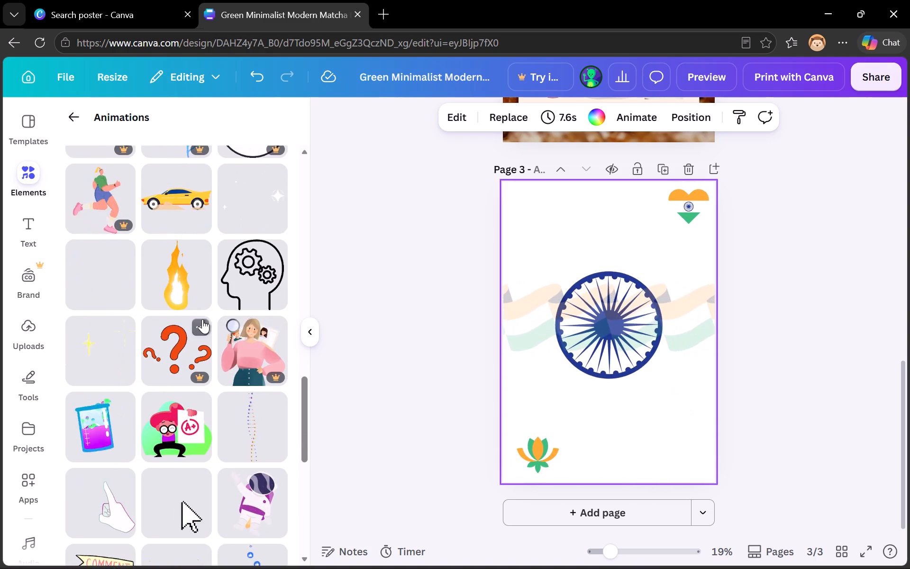
scroll(235, 367, "down", 3)
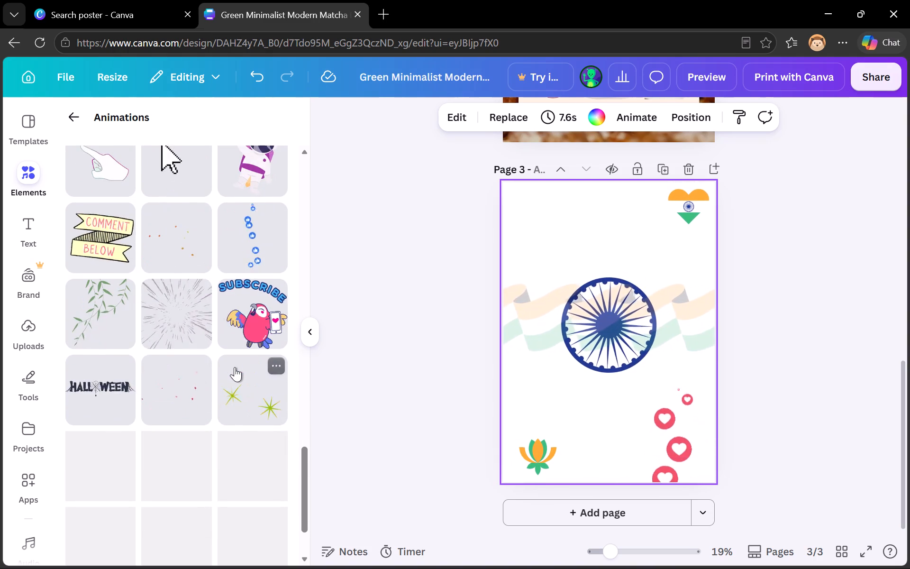
scroll(235, 367, "down", 2)
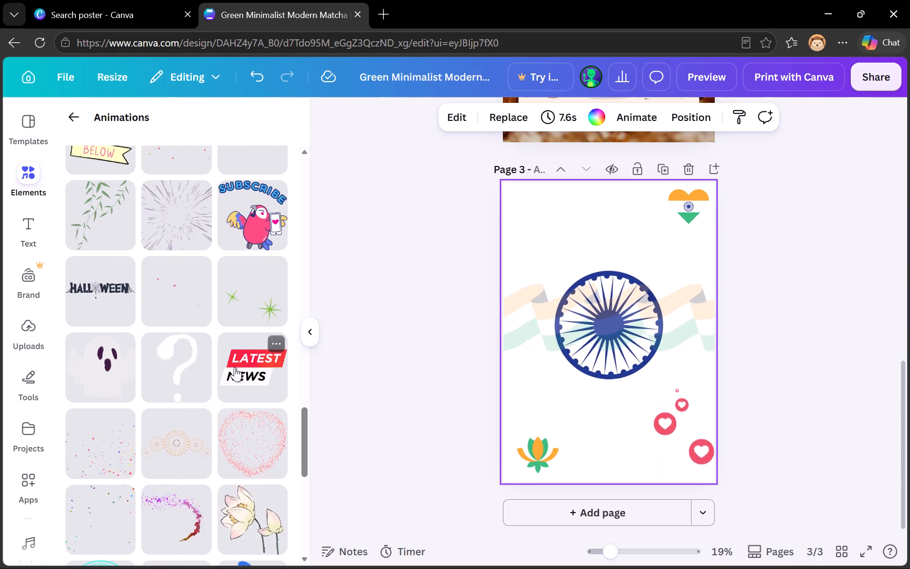
left_click(101, 373)
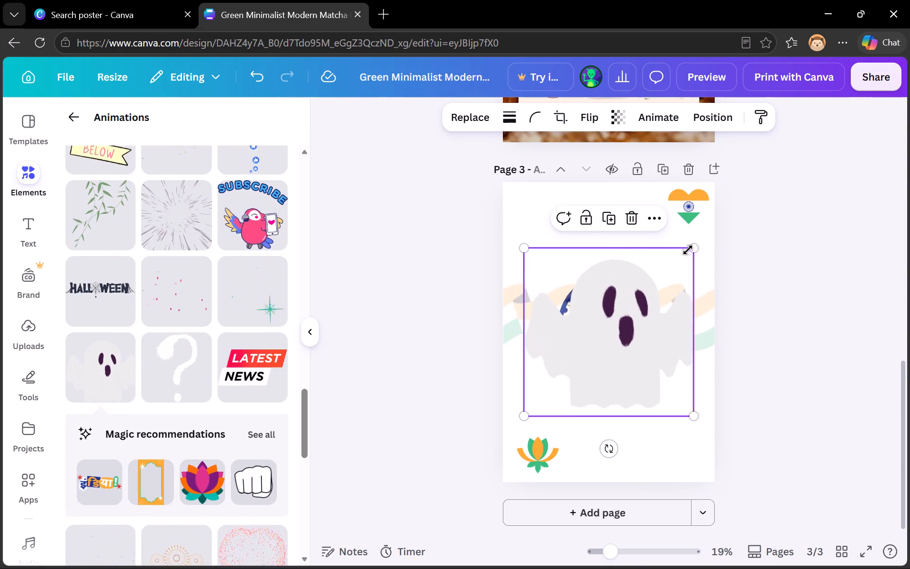
Shrink the ghost to a small icon and place it in page 3's upper-left corner, opposite the tricolour heart.
left_click_drag(692, 250, 567, 357)
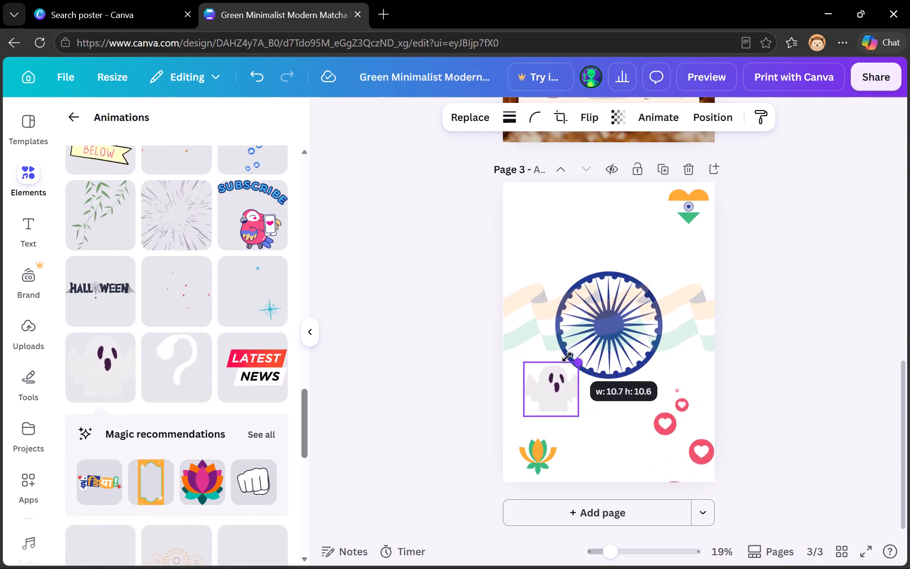
left_click_drag(567, 357, 562, 365)
left_click_drag(529, 402, 523, 188)
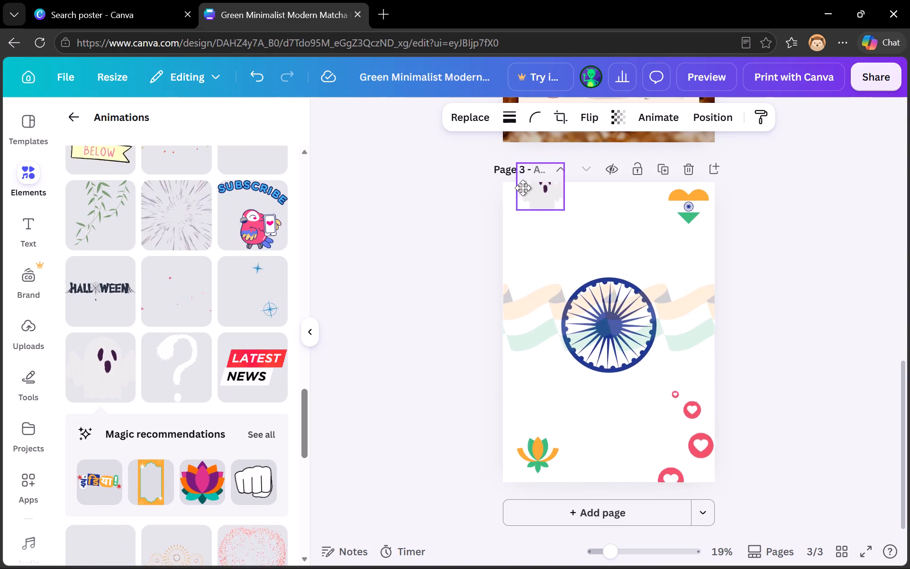
left_click_drag(523, 188, 520, 226)
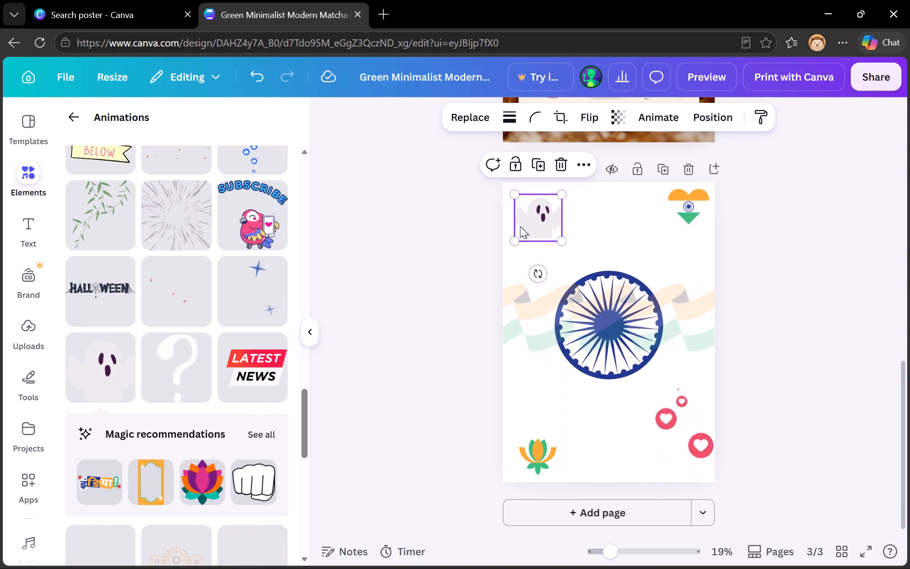
left_click(621, 225)
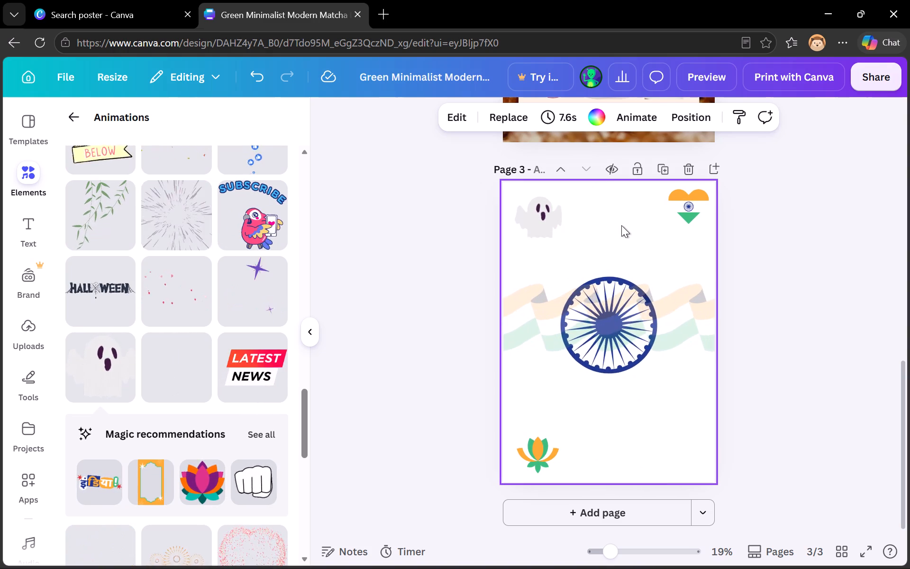
Collapse the animations library and review the three poster pages, ending at page 1.
scroll(770, 235, "up", 6)
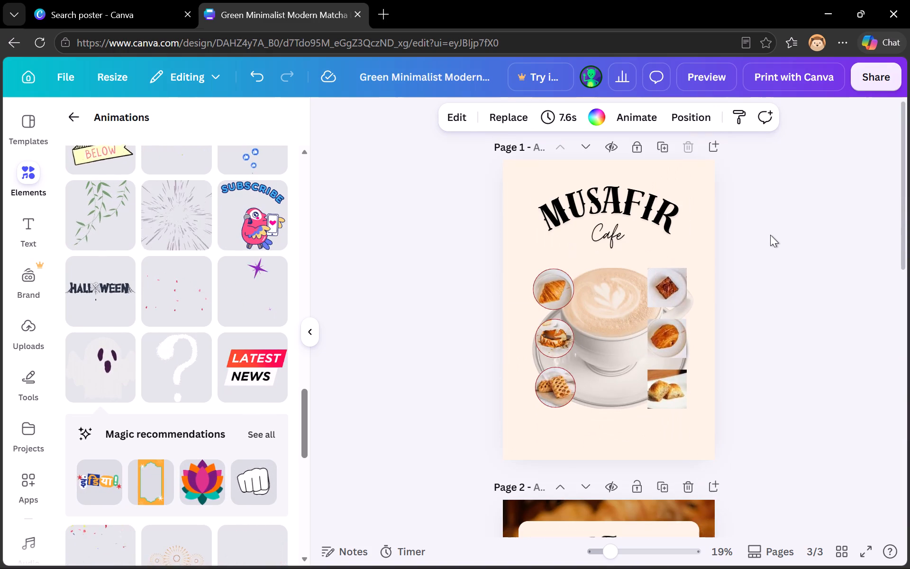
scroll(770, 235, "up", 1)
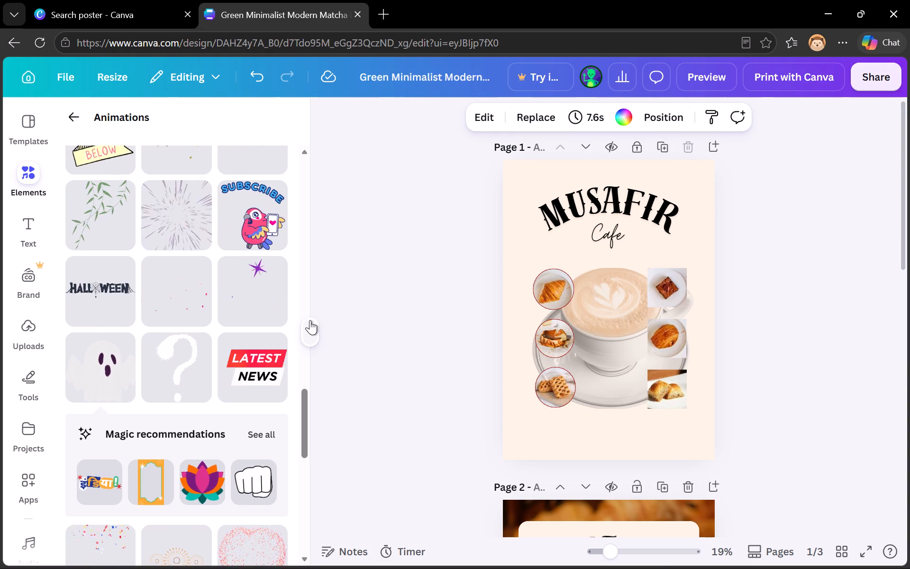
left_click(309, 319)
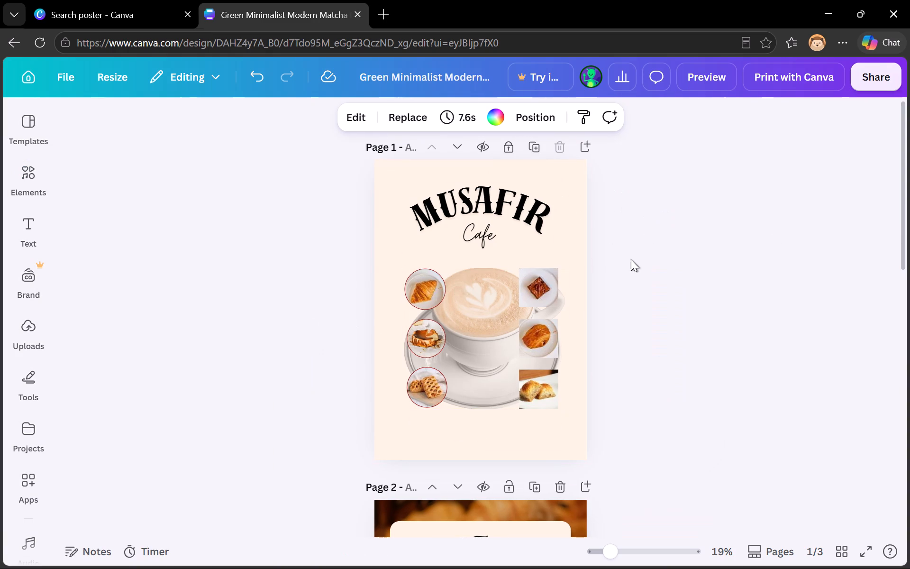
scroll(631, 259, "down", 6)
scroll(631, 259, "up", 3)
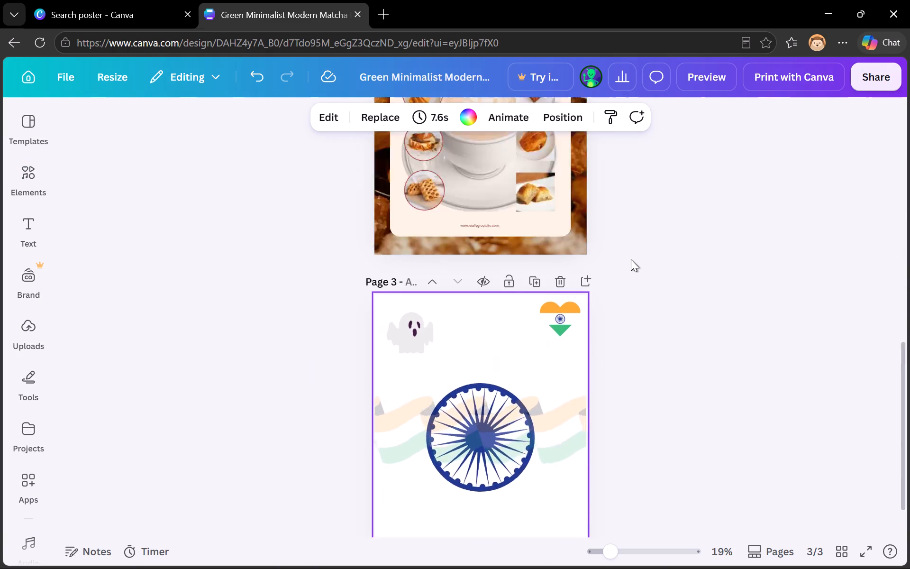
scroll(631, 259, "up", 9)
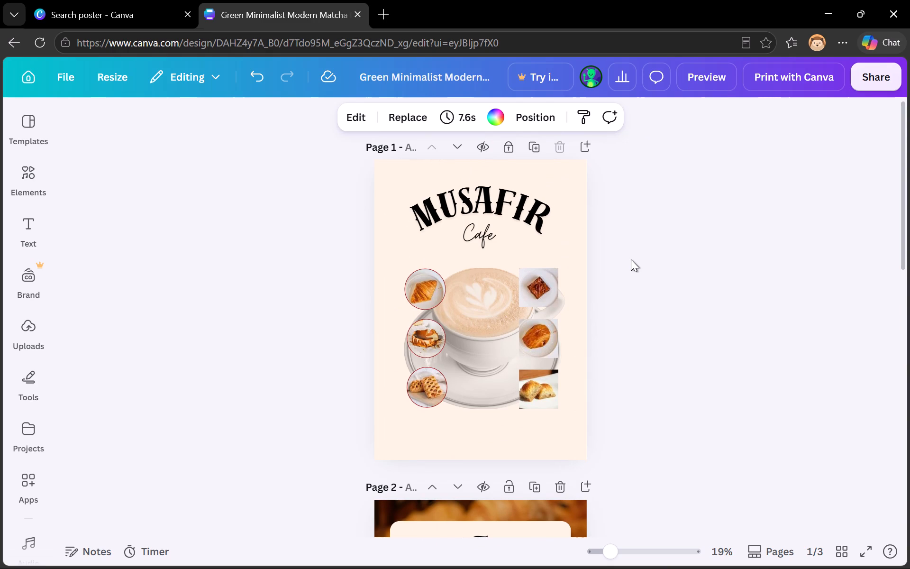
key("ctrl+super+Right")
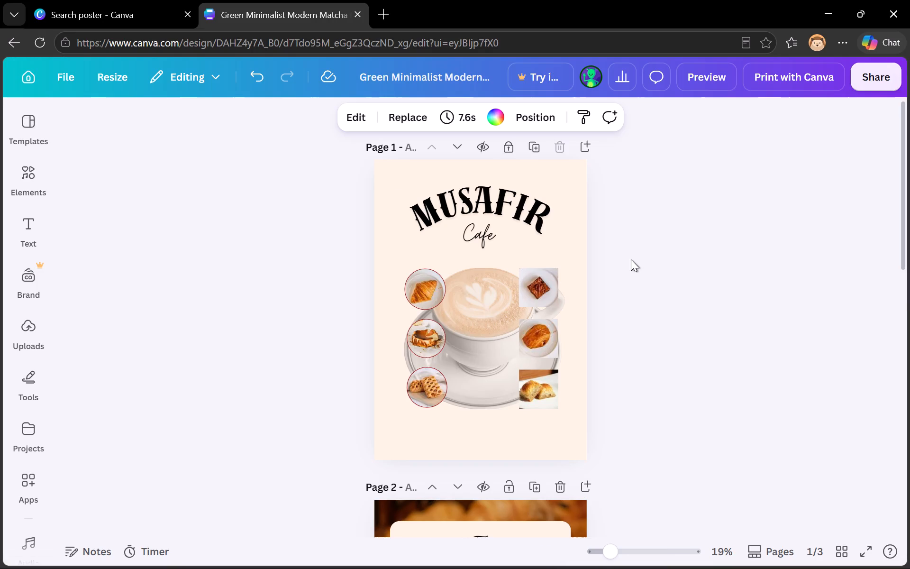